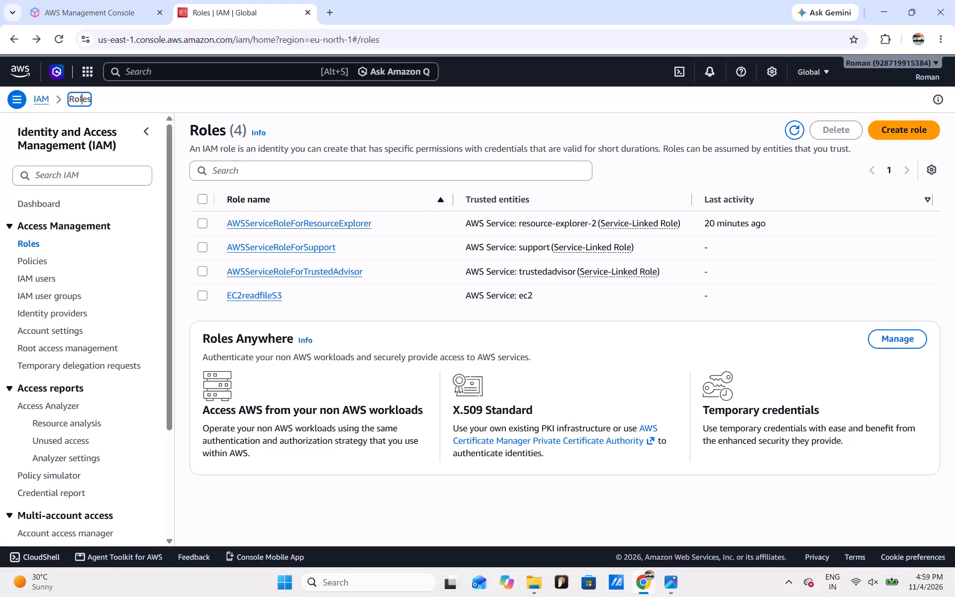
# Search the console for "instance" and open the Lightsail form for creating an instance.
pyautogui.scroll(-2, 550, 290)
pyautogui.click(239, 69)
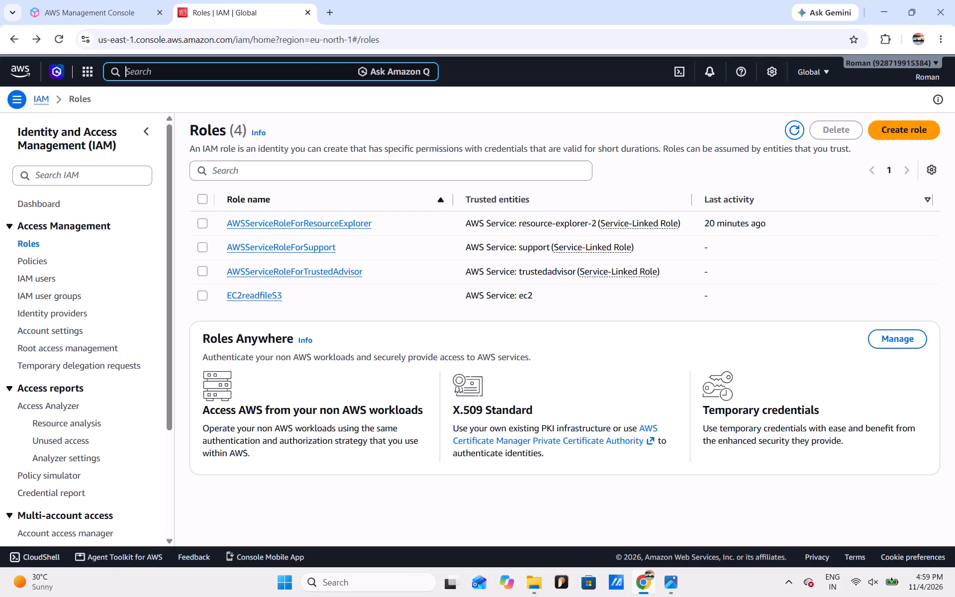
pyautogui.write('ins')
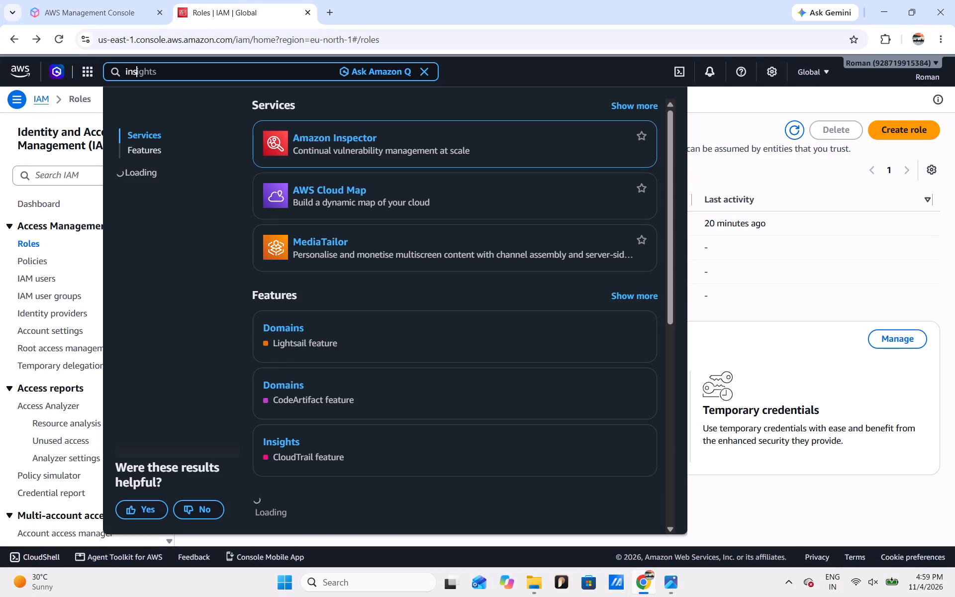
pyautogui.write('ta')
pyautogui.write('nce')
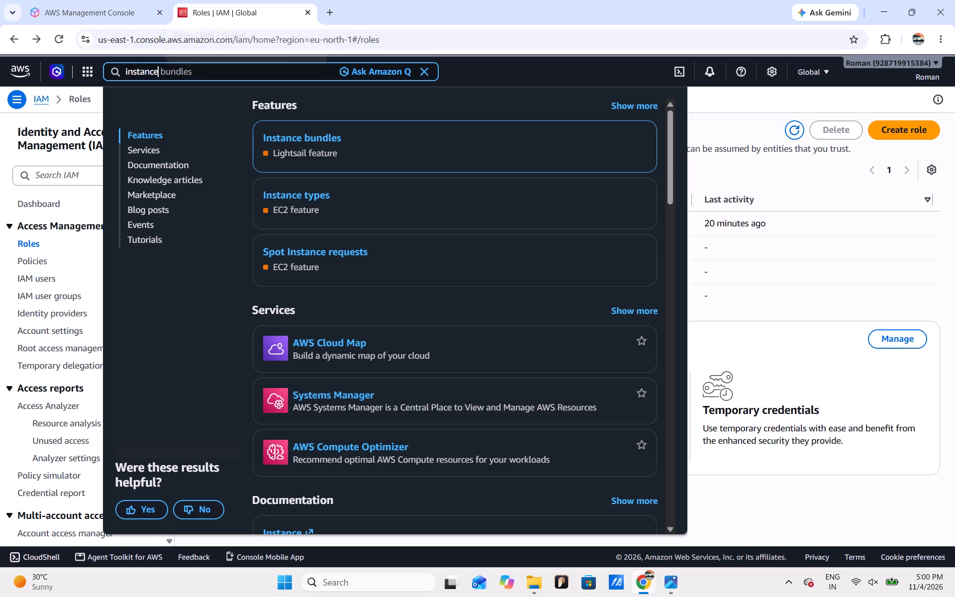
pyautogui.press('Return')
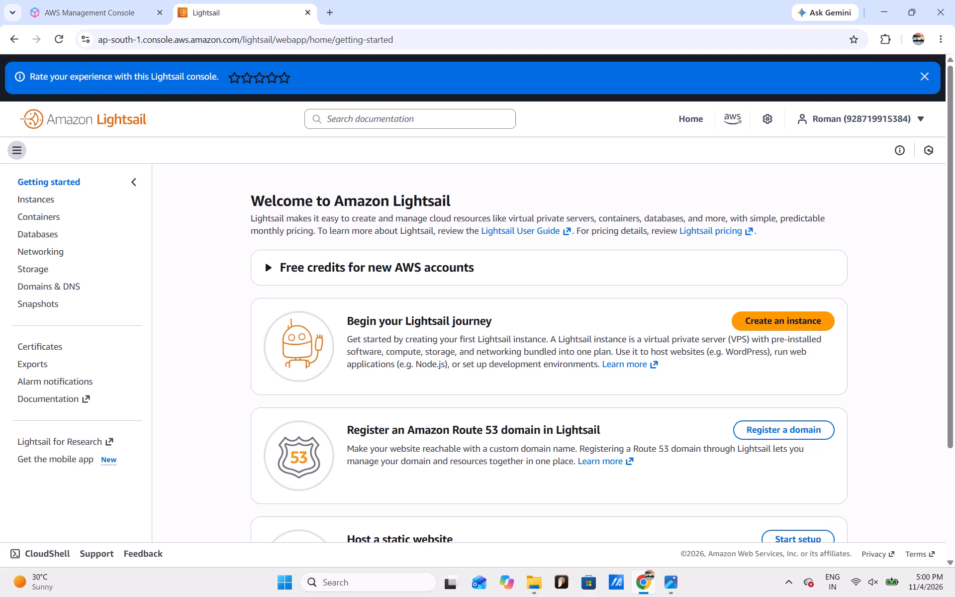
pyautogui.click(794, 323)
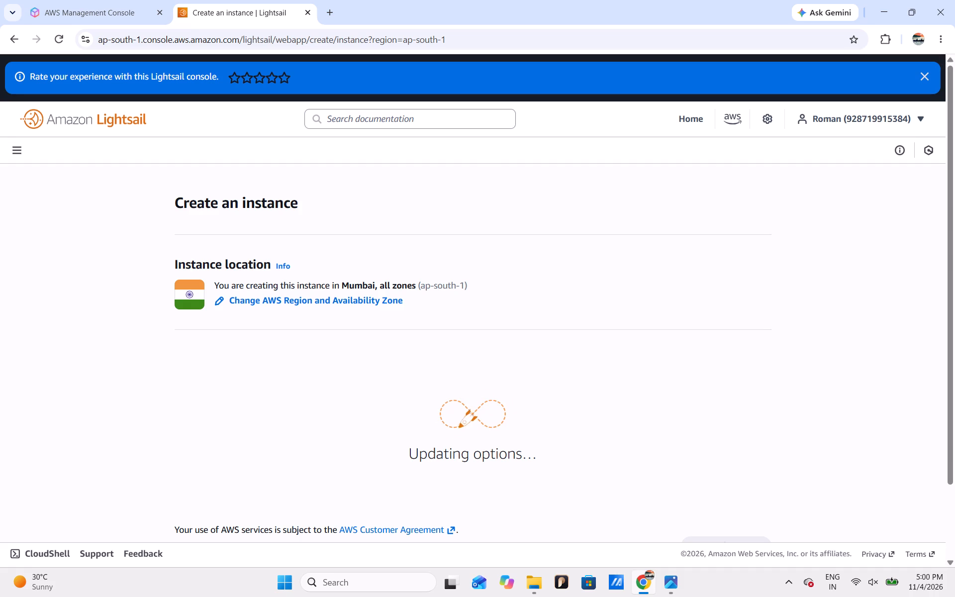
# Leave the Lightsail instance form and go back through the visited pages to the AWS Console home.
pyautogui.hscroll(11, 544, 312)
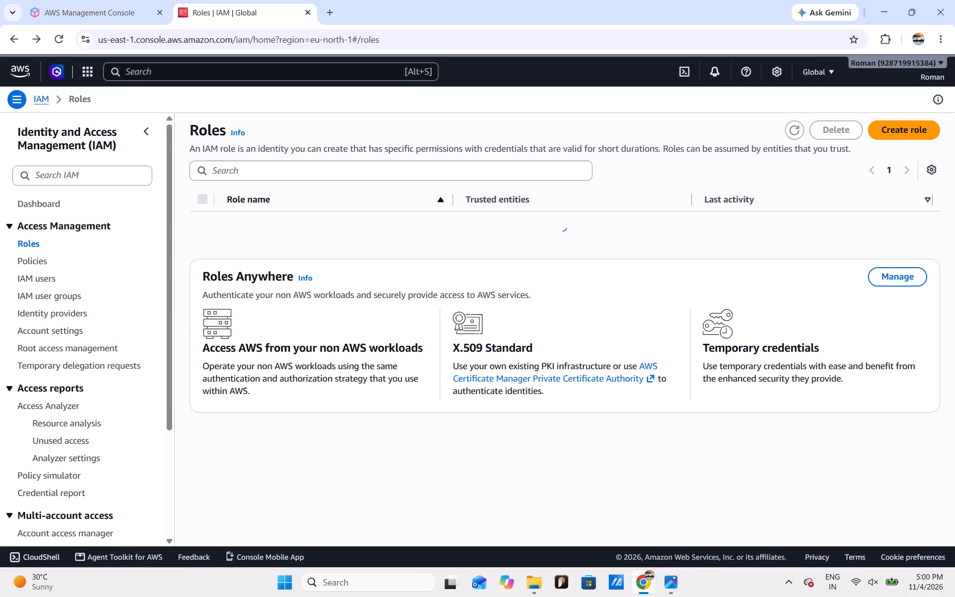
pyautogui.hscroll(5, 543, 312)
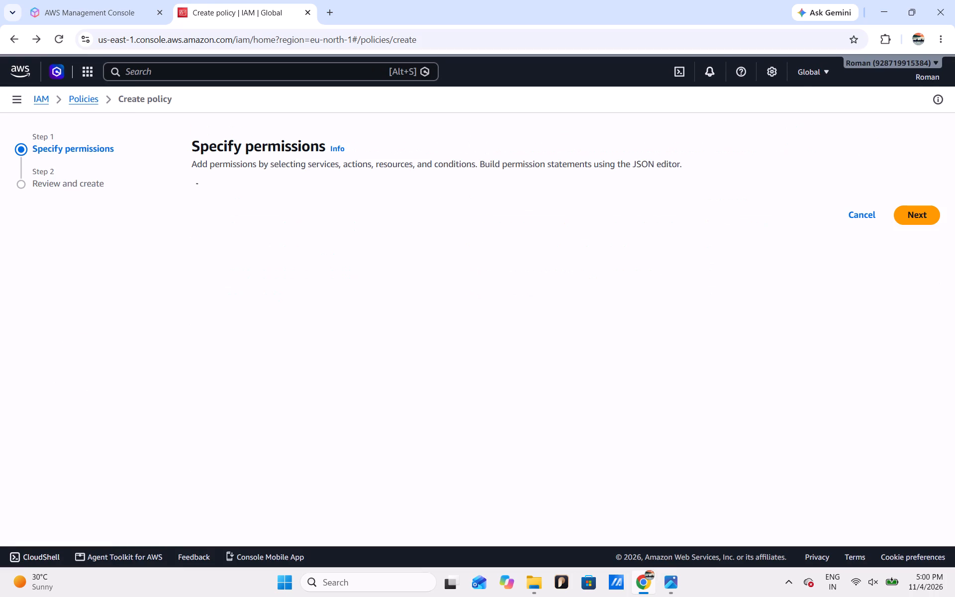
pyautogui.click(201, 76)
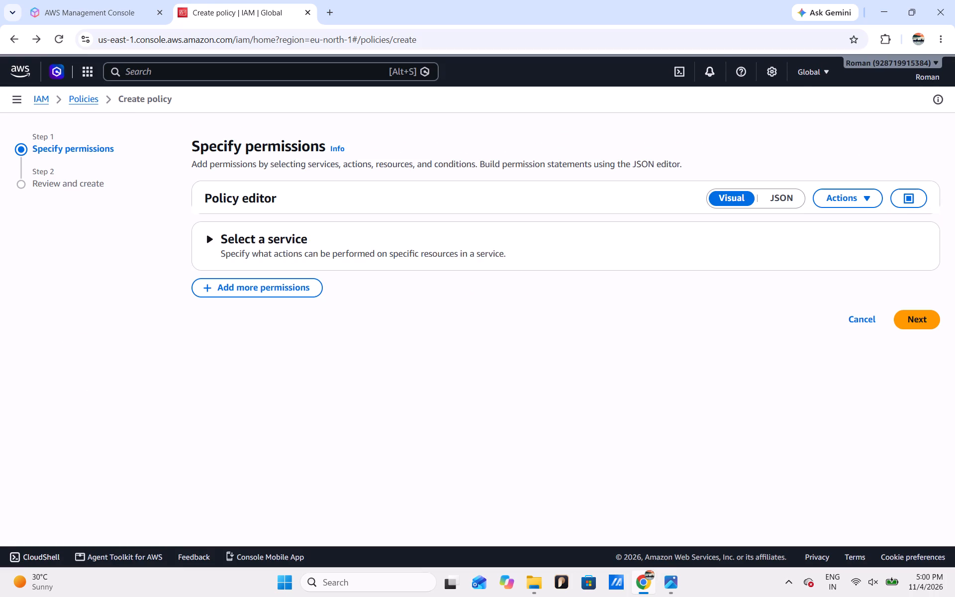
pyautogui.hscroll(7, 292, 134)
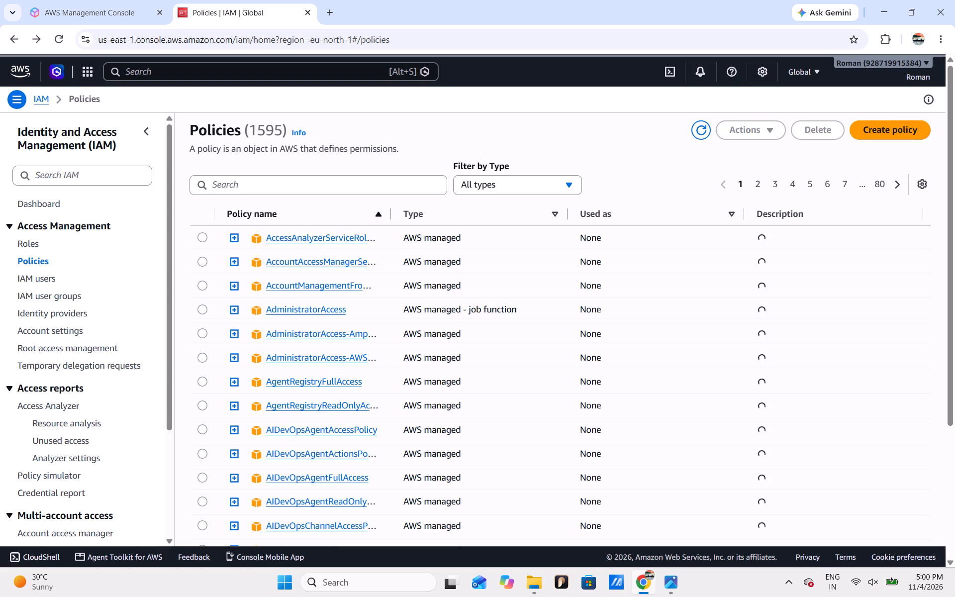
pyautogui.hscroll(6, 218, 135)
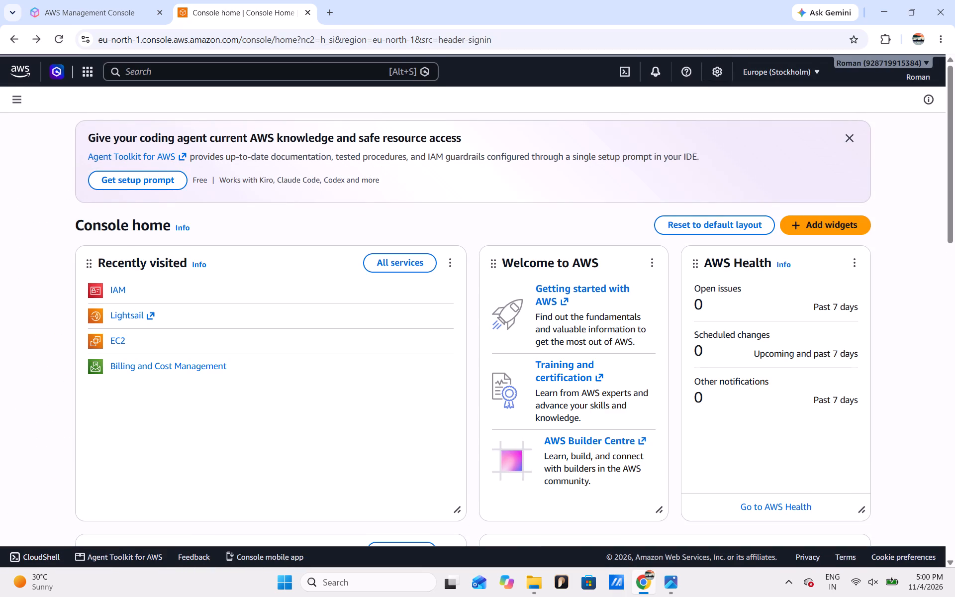
# Search for "instances", open the EC2 Instances feature and start launching a new instance.
pyautogui.click(155, 67)
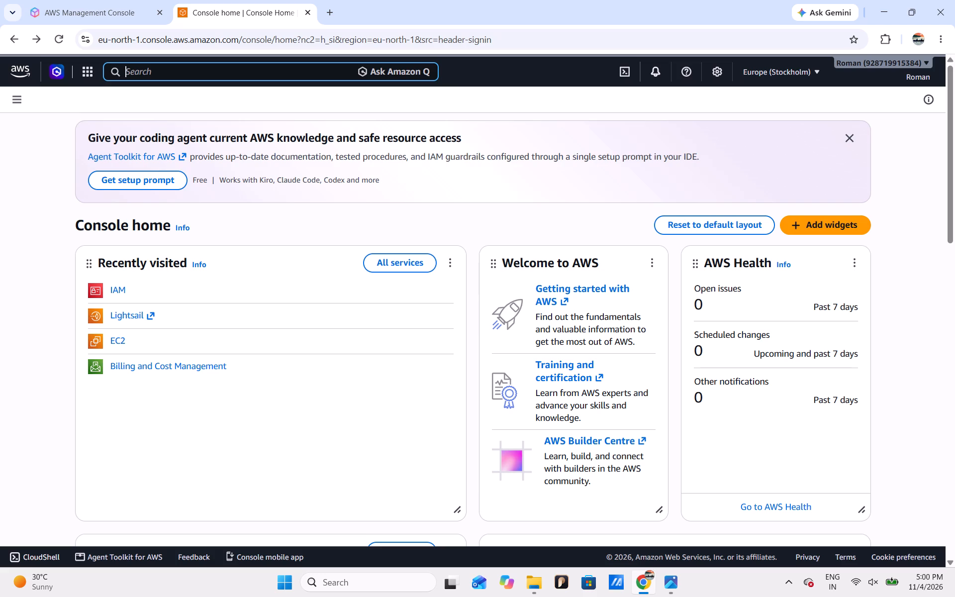
pyautogui.write('ins')
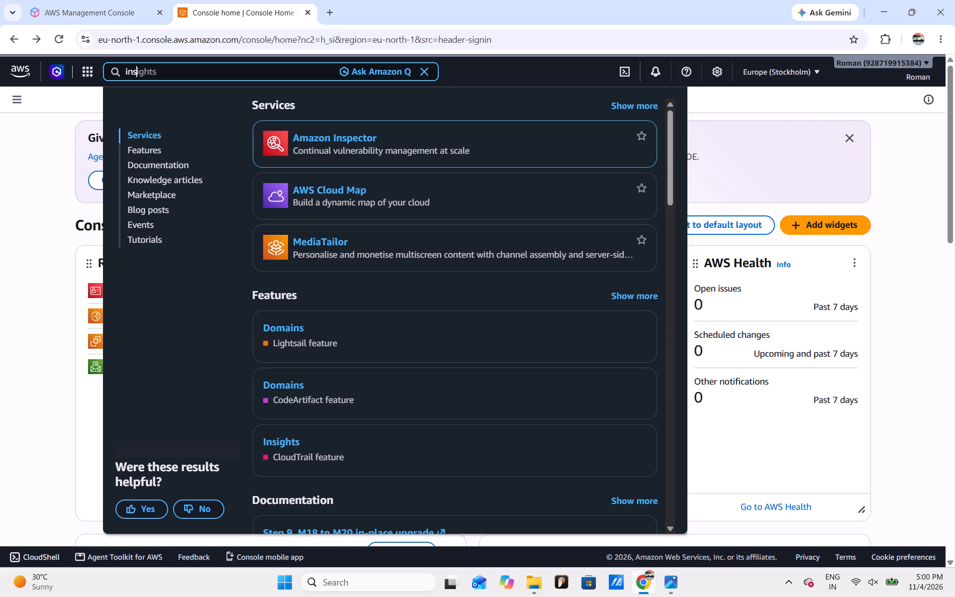
pyautogui.write('ta')
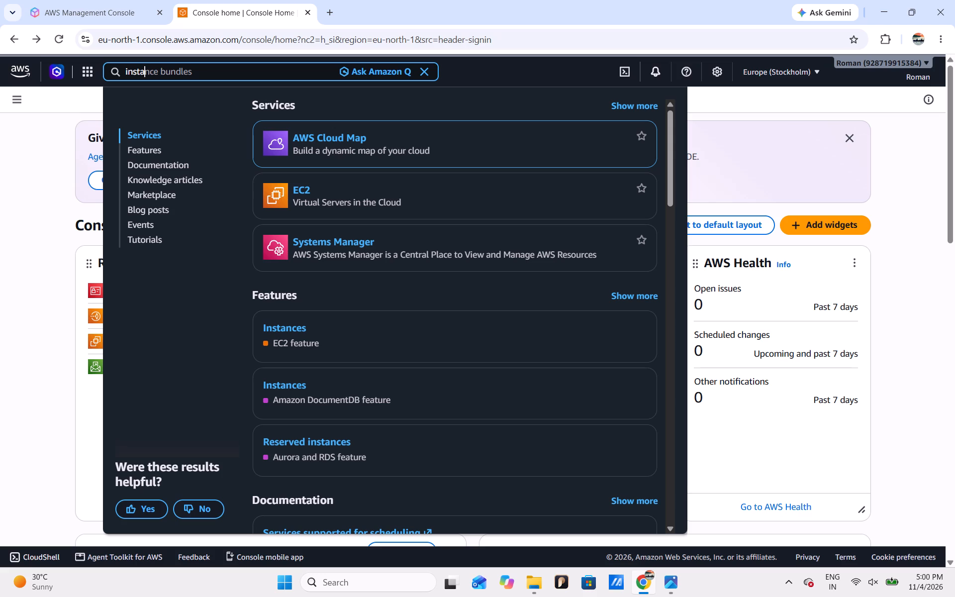
pyautogui.write('nces')
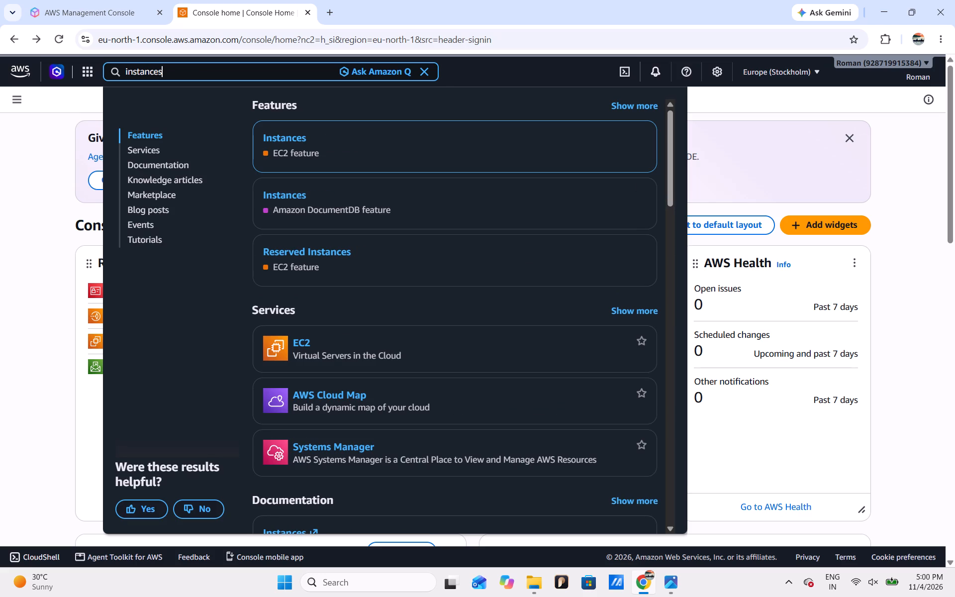
pyautogui.click(280, 139)
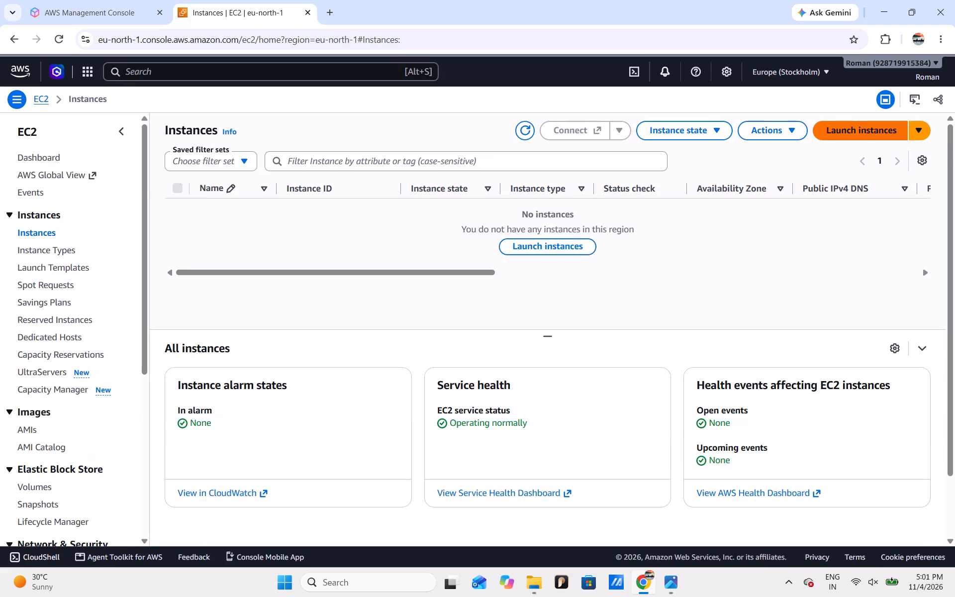
pyautogui.click(873, 132)
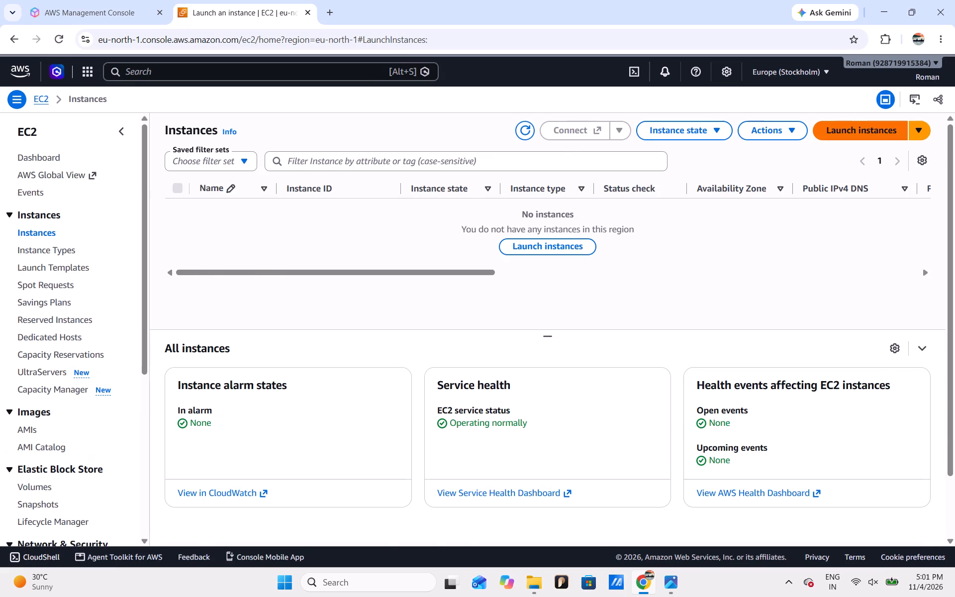
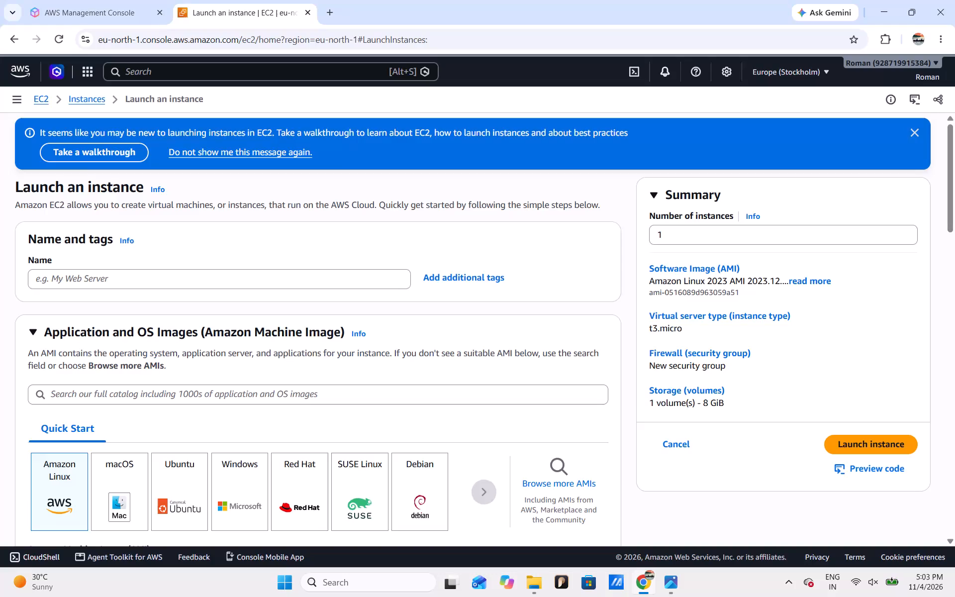
# Name the new EC2 instance "ubuntu".
pyautogui.click(210, 281)
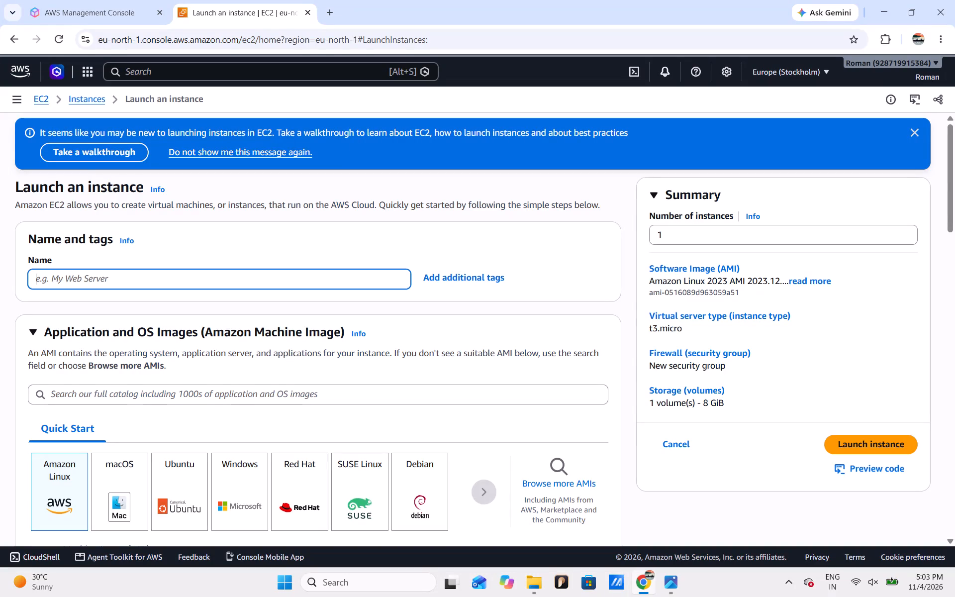
pyautogui.write('ub')
pyautogui.write('untu')
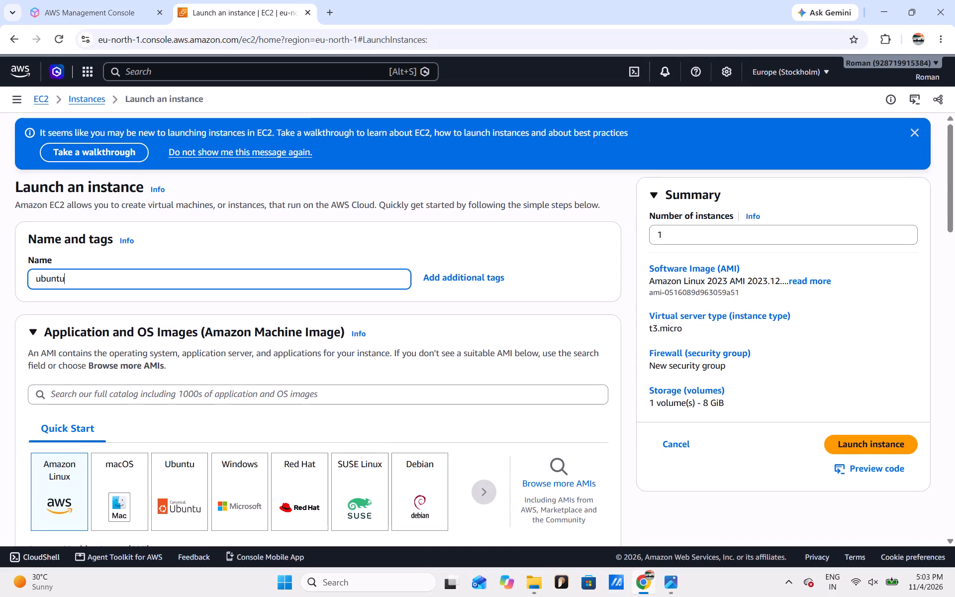
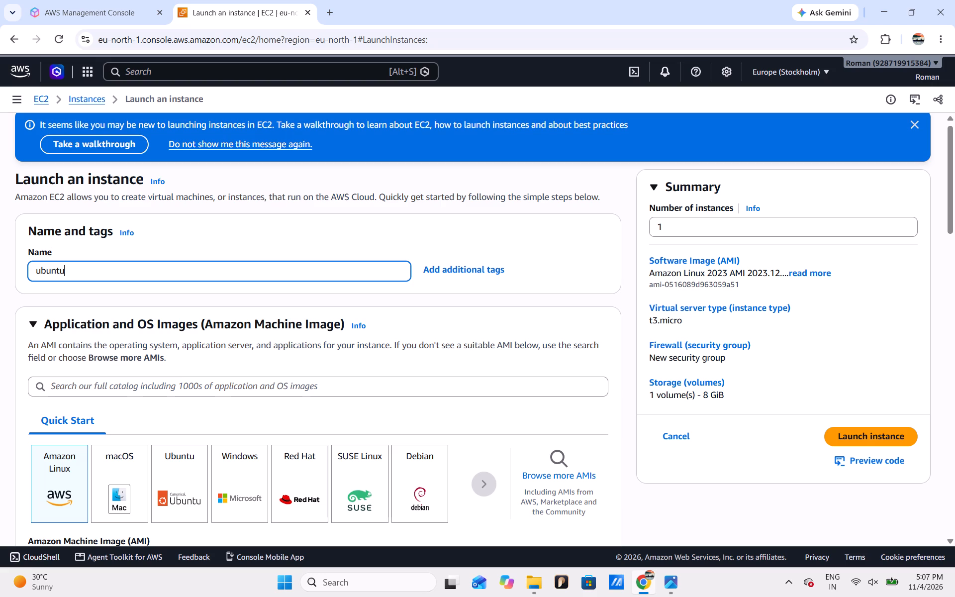
# Choose Ubuntu as the quick-start operating system image for the instance.
pyautogui.click(176, 499)
# Search the existing key pairs for "ubuntu" and clear the search text.
pyautogui.scroll(-2, 281, 434)
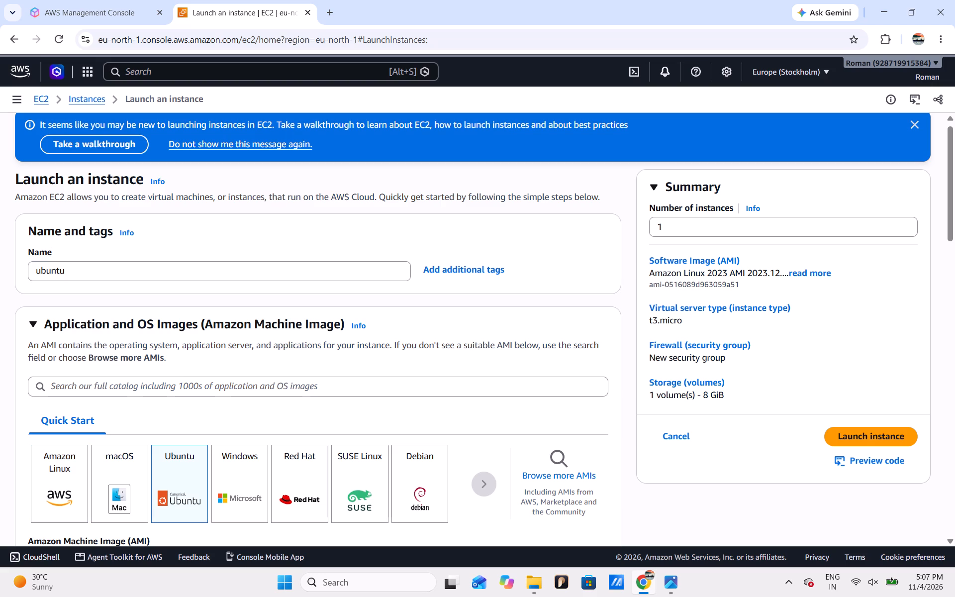
pyautogui.scroll(-4, 281, 434)
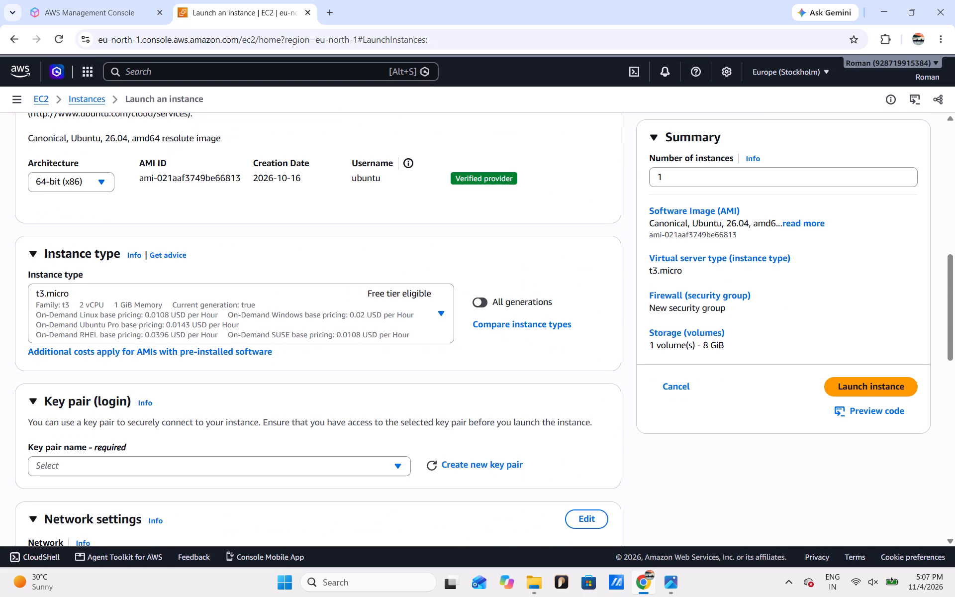
pyautogui.scroll(-3, 308, 415)
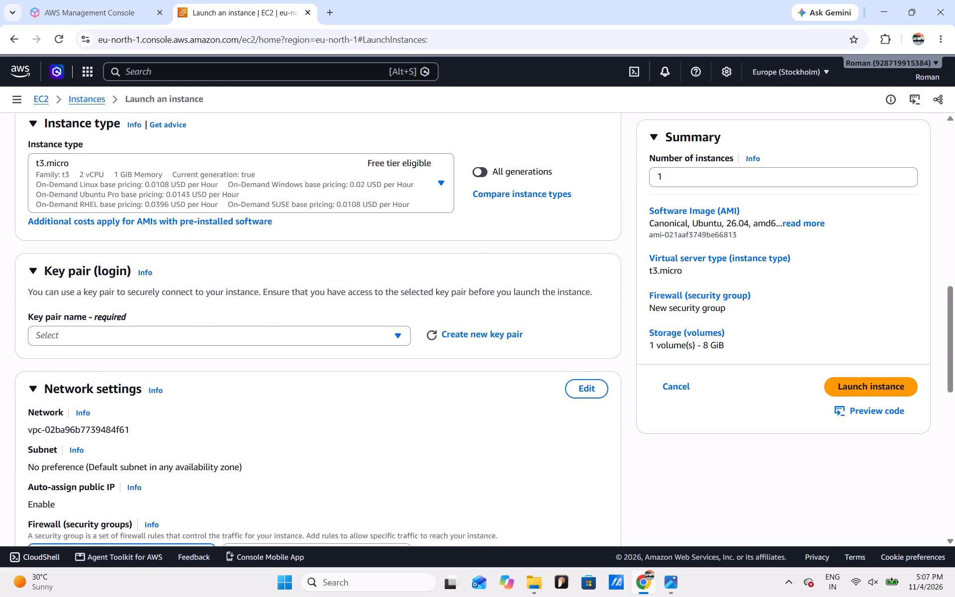
pyautogui.scroll(-3, 308, 415)
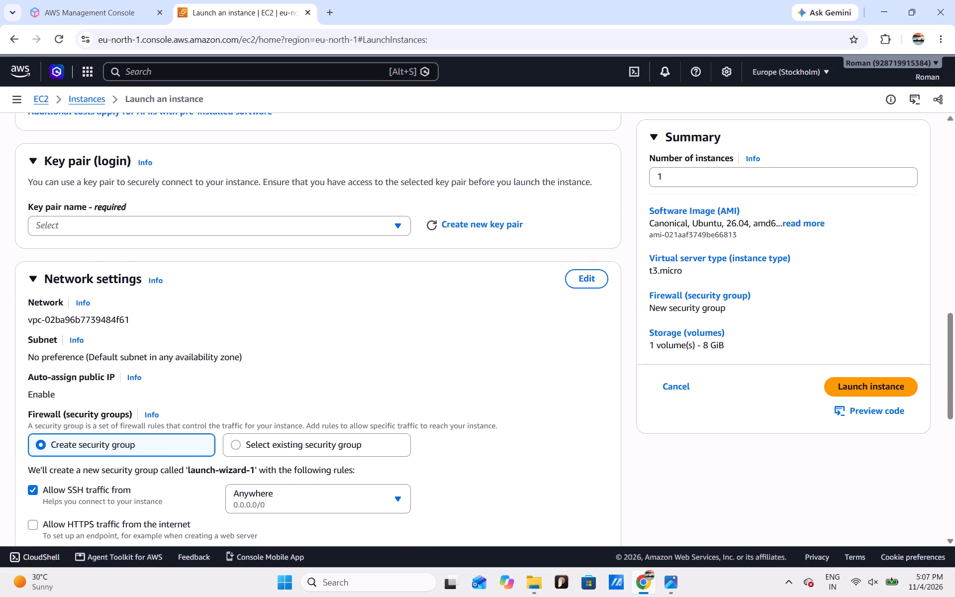
pyautogui.scroll(-1, 308, 415)
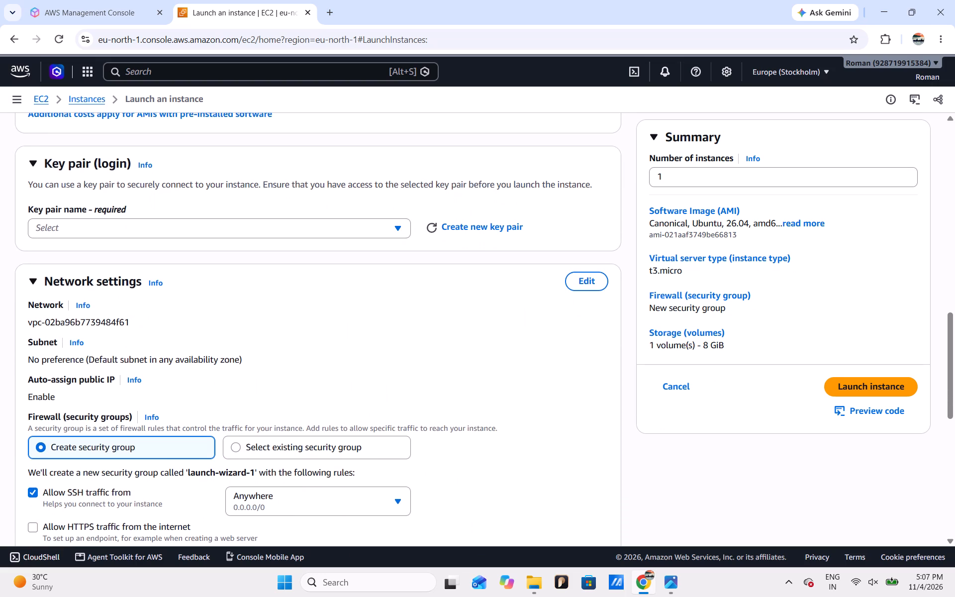
pyautogui.click(200, 233)
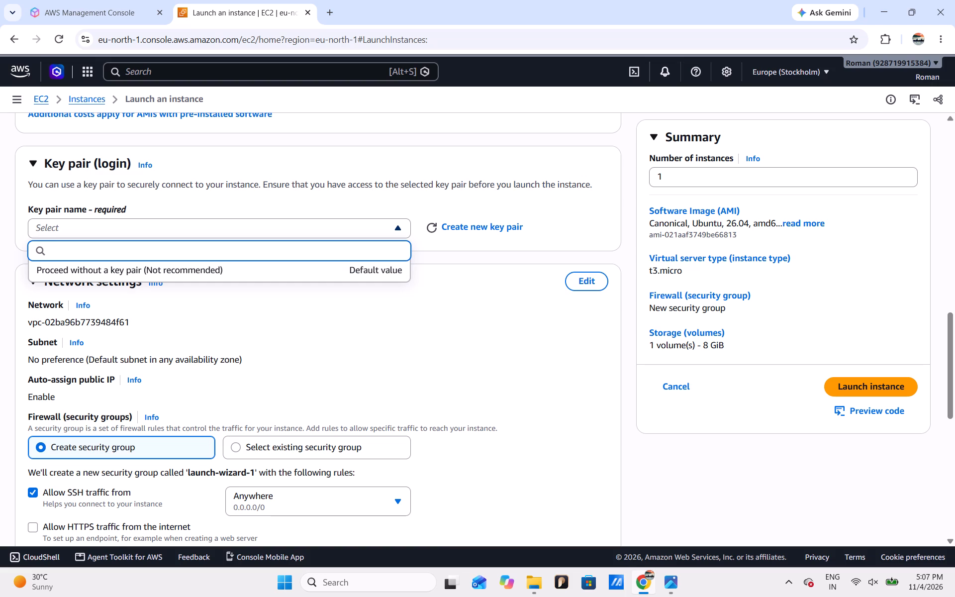
pyautogui.click(149, 245)
pyautogui.scroll(-7, 149, 245)
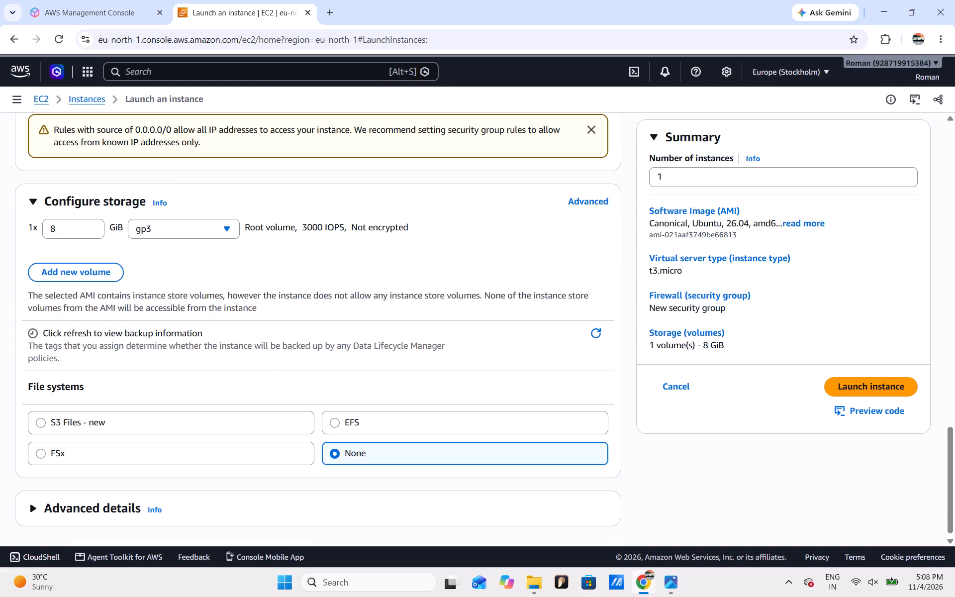
pyautogui.scroll(4, 149, 245)
pyautogui.scroll(-1, 149, 245)
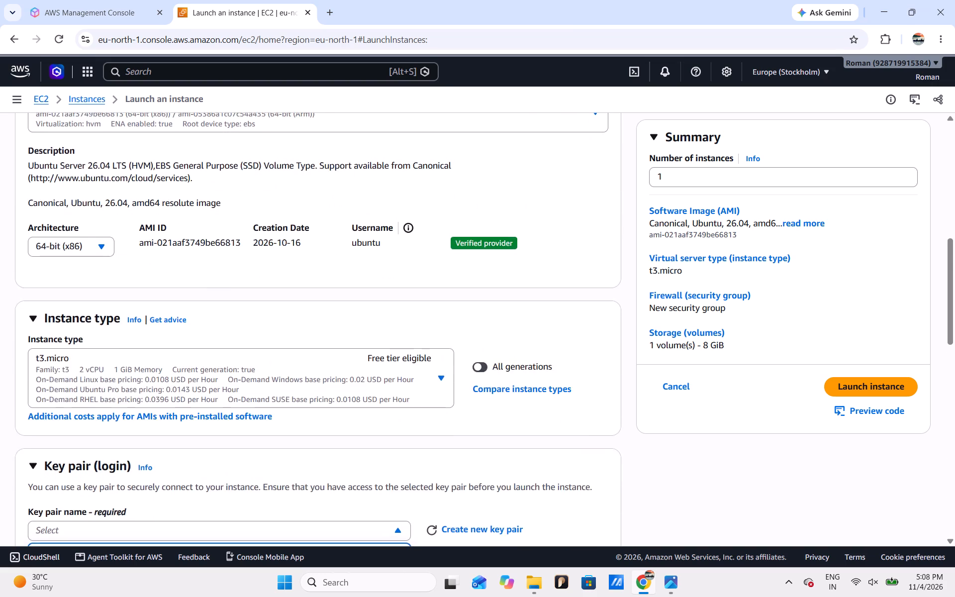
pyautogui.scroll(-1, 149, 245)
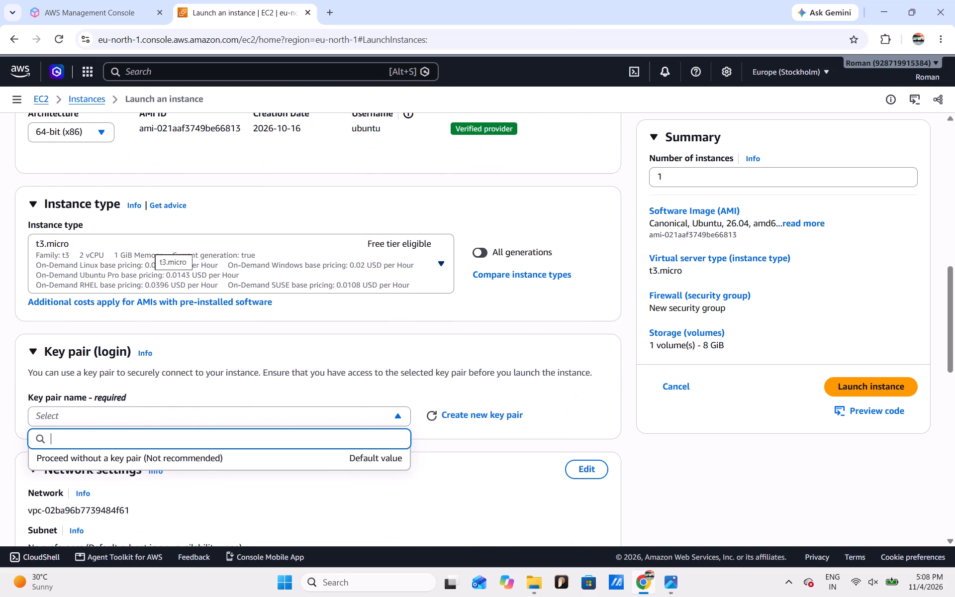
pyautogui.write('ubun')
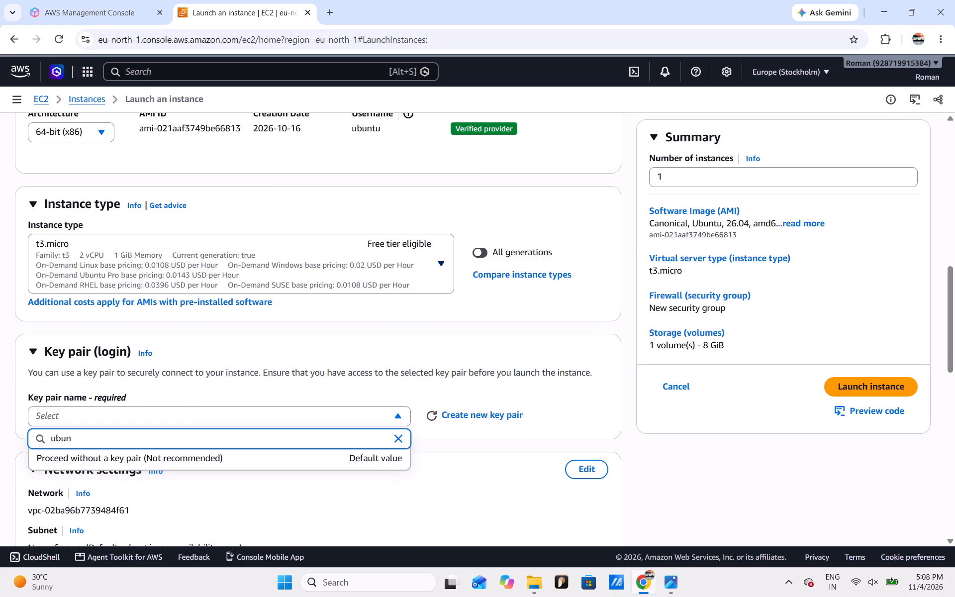
pyautogui.write('tu')
pyautogui.scroll(3, 149, 245)
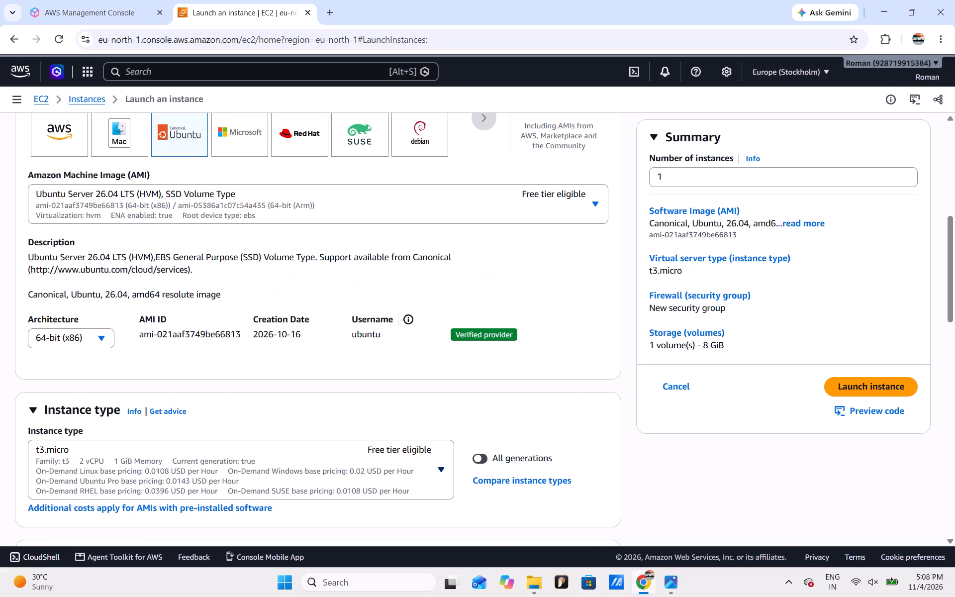
pyautogui.scroll(1, 149, 245)
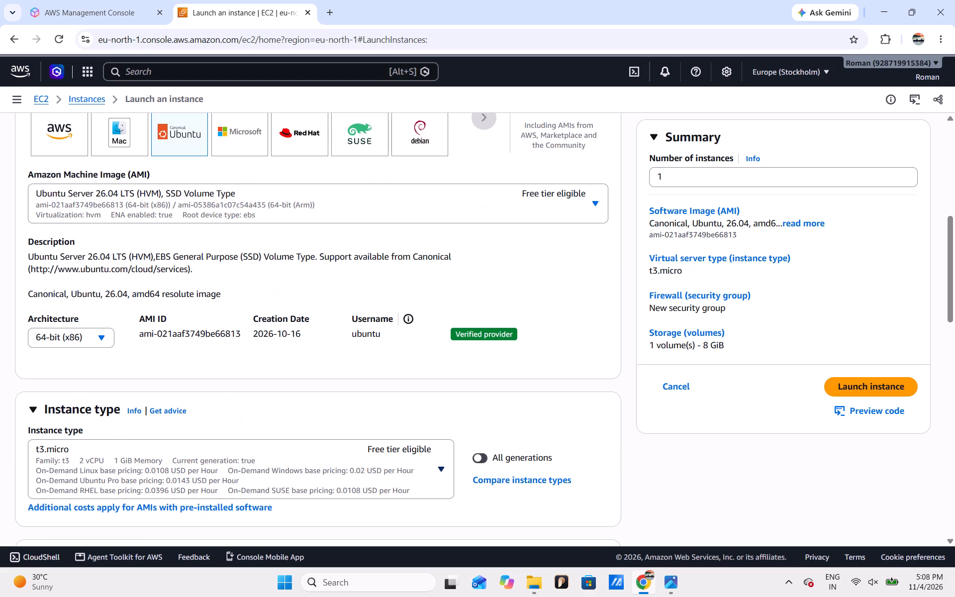
pyautogui.scroll(1, 149, 245)
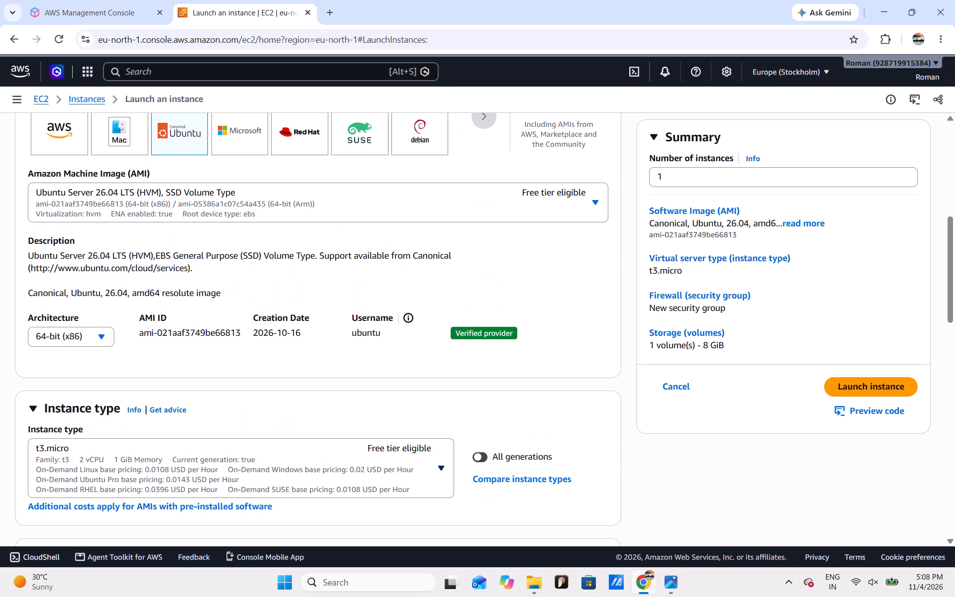
pyautogui.scroll(1, 149, 245)
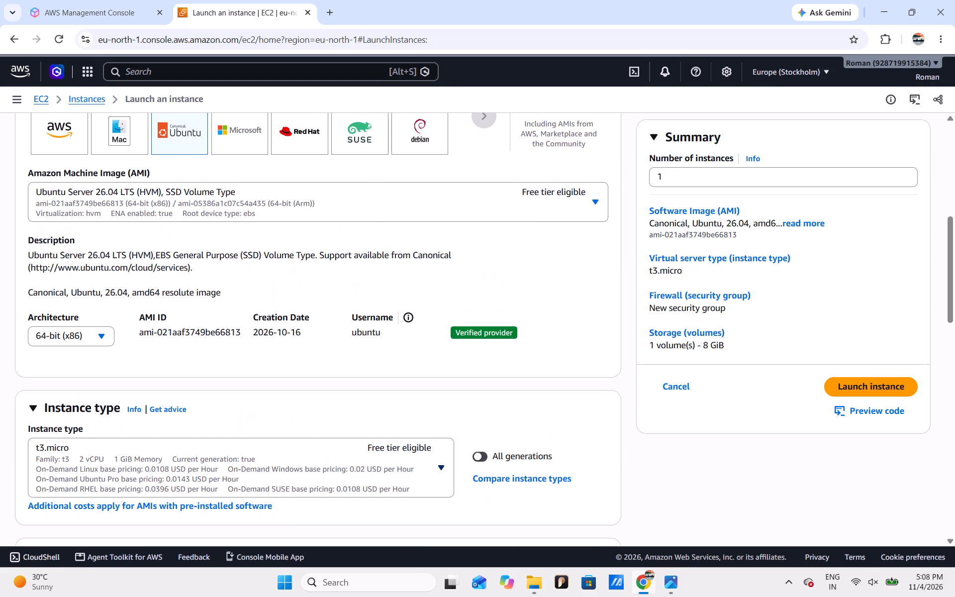
pyautogui.scroll(-1, 149, 245)
pyautogui.press('BackSpace')
pyautogui.press('BackSpace')
pyautogui.press('BackSpace')
pyautogui.press('BackSpace')
pyautogui.press('BackSpace')
pyautogui.press('BackSpace')
pyautogui.press('BackSpace')
pyautogui.press('BackSpace')
pyautogui.press('BackSpace')
pyautogui.press('BackSpace')
pyautogui.press('BackSpace')
pyautogui.press('BackSpace')
pyautogui.press('BackSpace')
pyautogui.press('BackSpace')
pyautogui.press('BackSpace')
pyautogui.press('BackSpace')
pyautogui.press('BackSpace')
pyautogui.press('BackSpace')
pyautogui.press('BackSpace')
pyautogui.press('BackSpace')
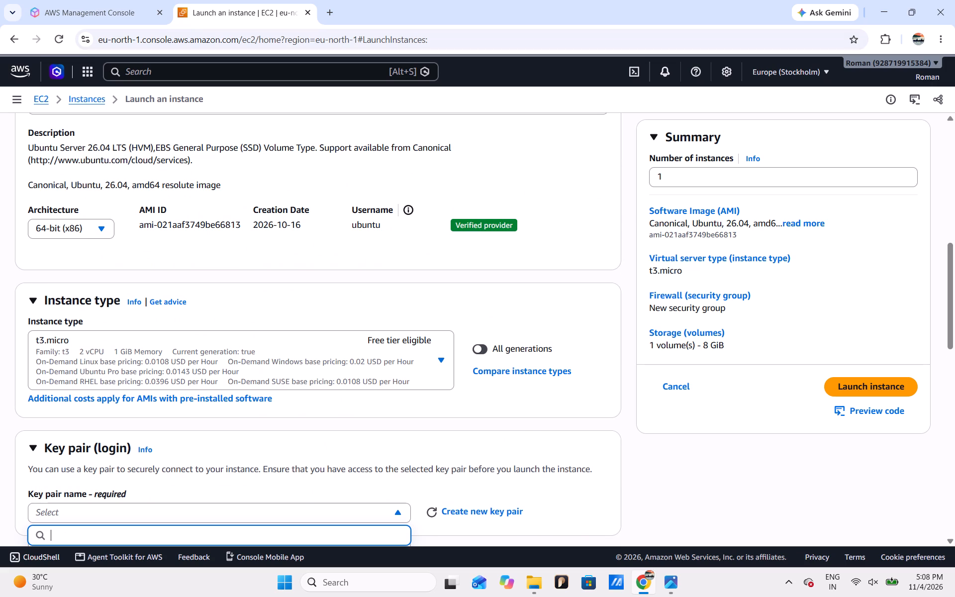
# Examine the Ubuntu machine images available for the instance, keeping the current selection.
pyautogui.scroll(4, 208, 246)
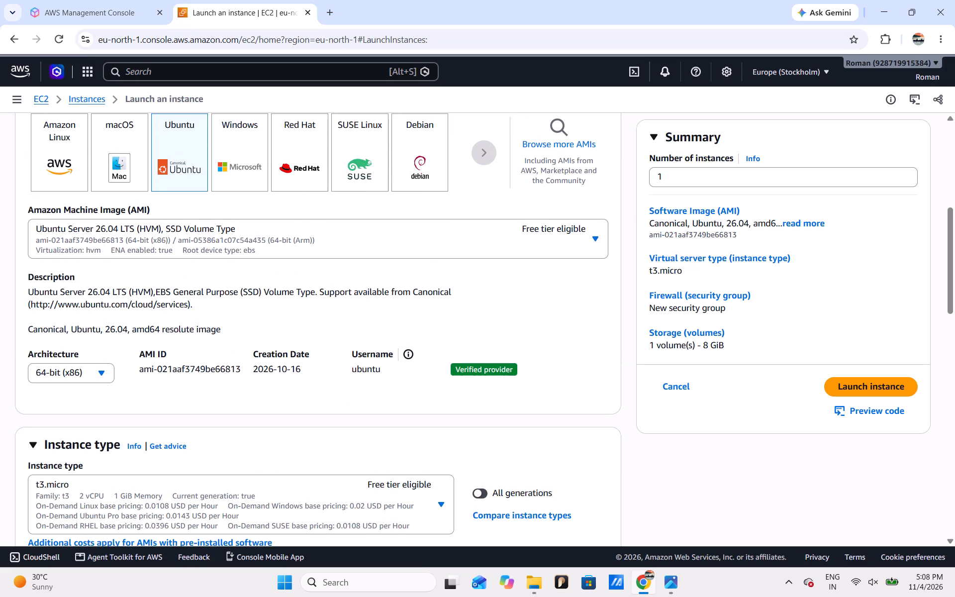
pyautogui.click(305, 240)
pyautogui.click(305, 240)
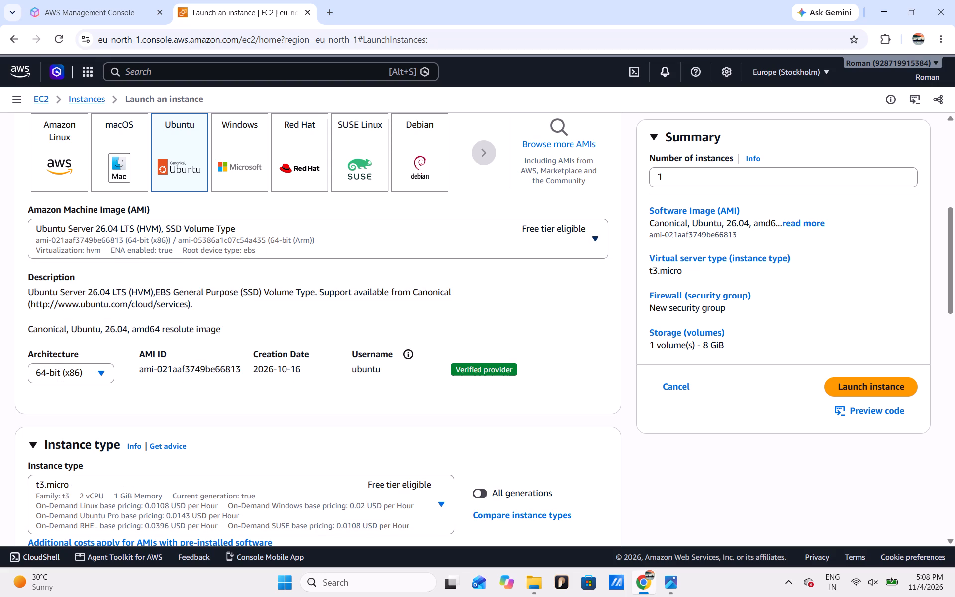
pyautogui.scroll(-3, 305, 240)
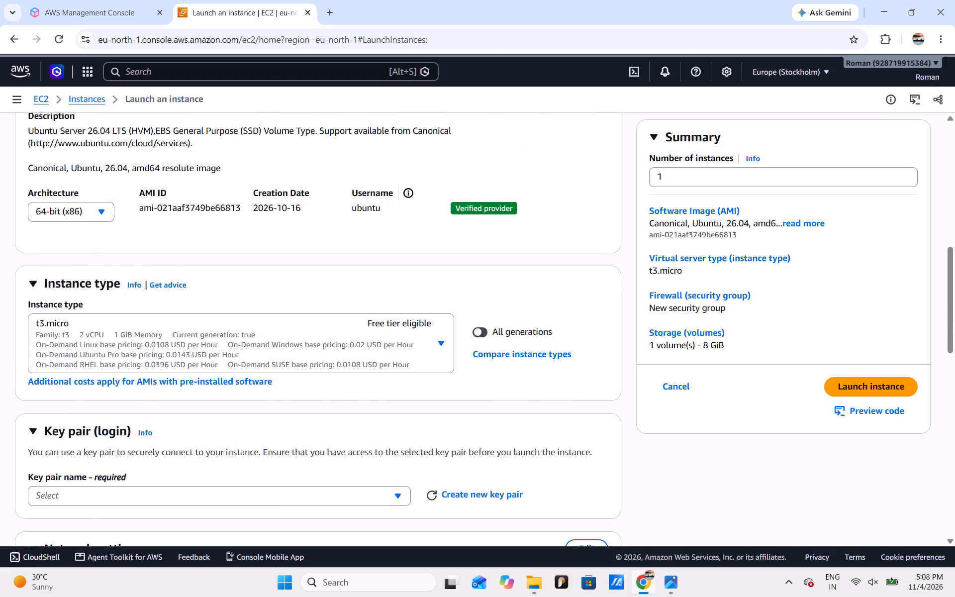
pyautogui.scroll(-1, 305, 240)
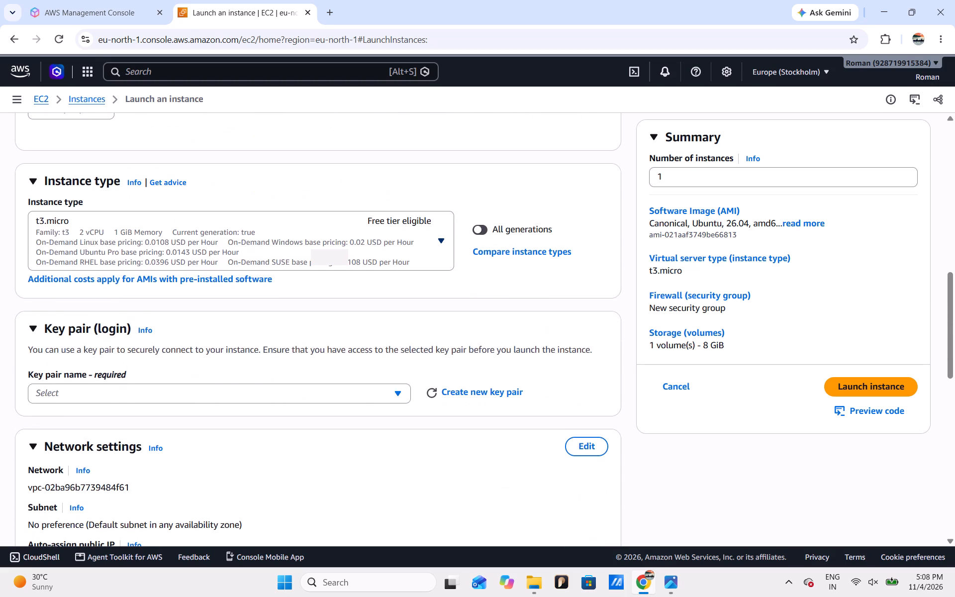
pyautogui.scroll(3, 305, 240)
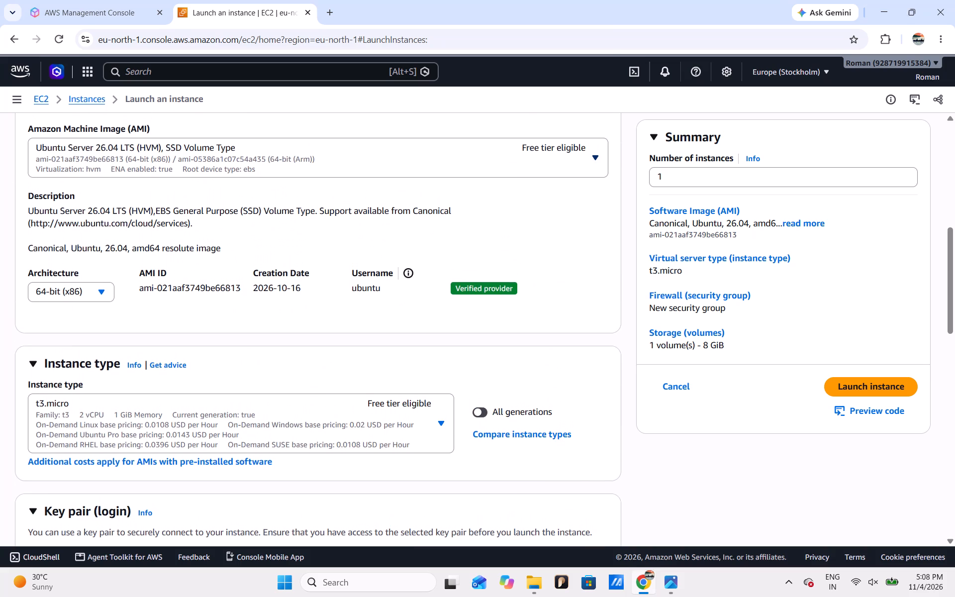
pyautogui.click(402, 156)
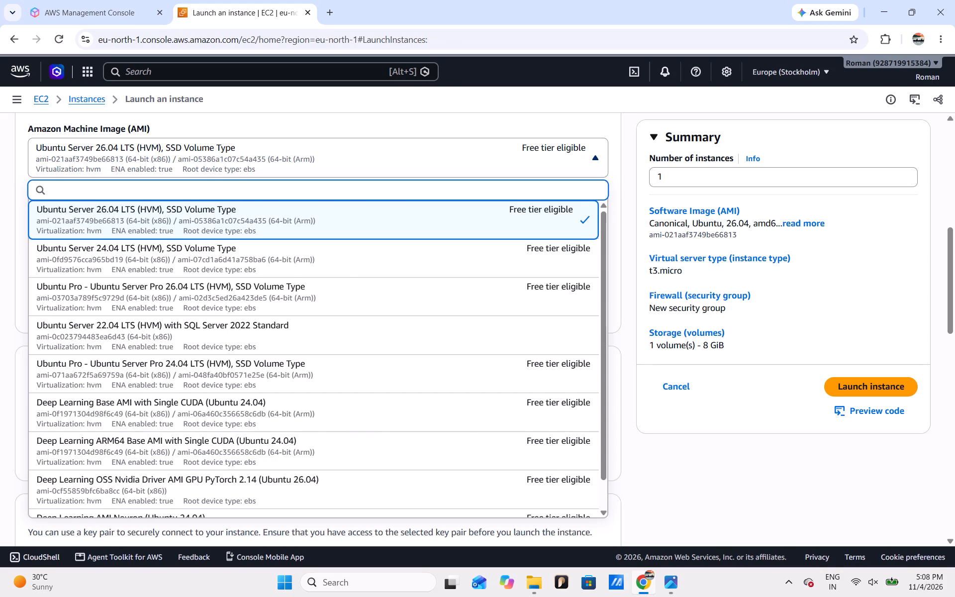
pyautogui.click(402, 156)
pyautogui.scroll(-1, 402, 156)
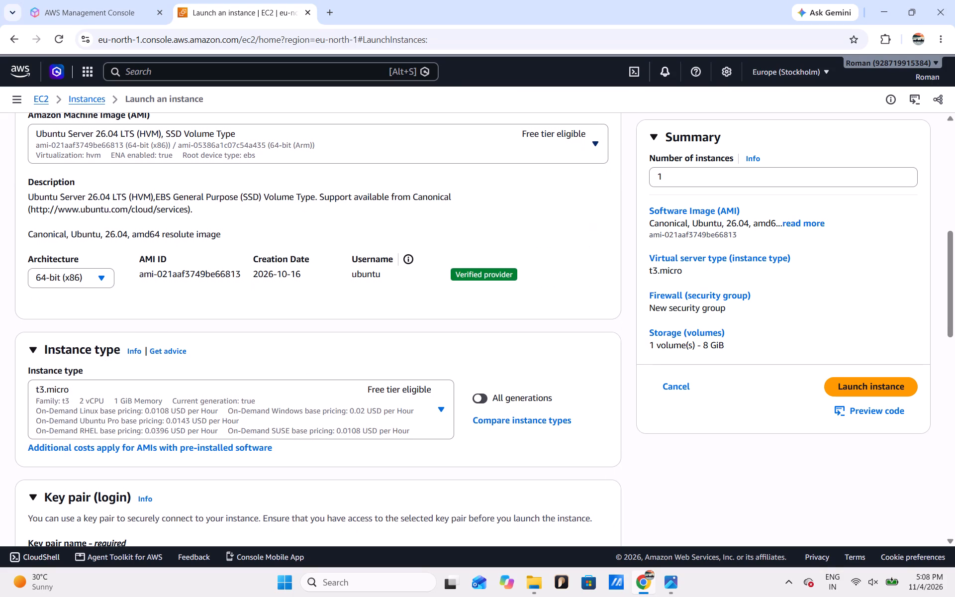
pyautogui.click(402, 156)
pyautogui.click(402, 156)
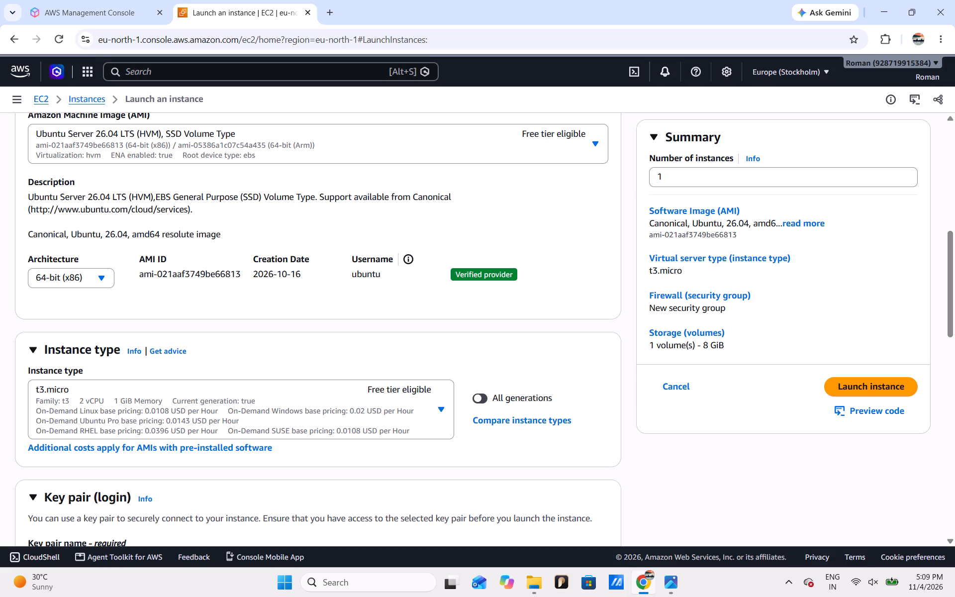
# Examine the t3.micro specifications and the other available instance types, keeping the current selection.
pyautogui.scroll(-2, 317, 287)
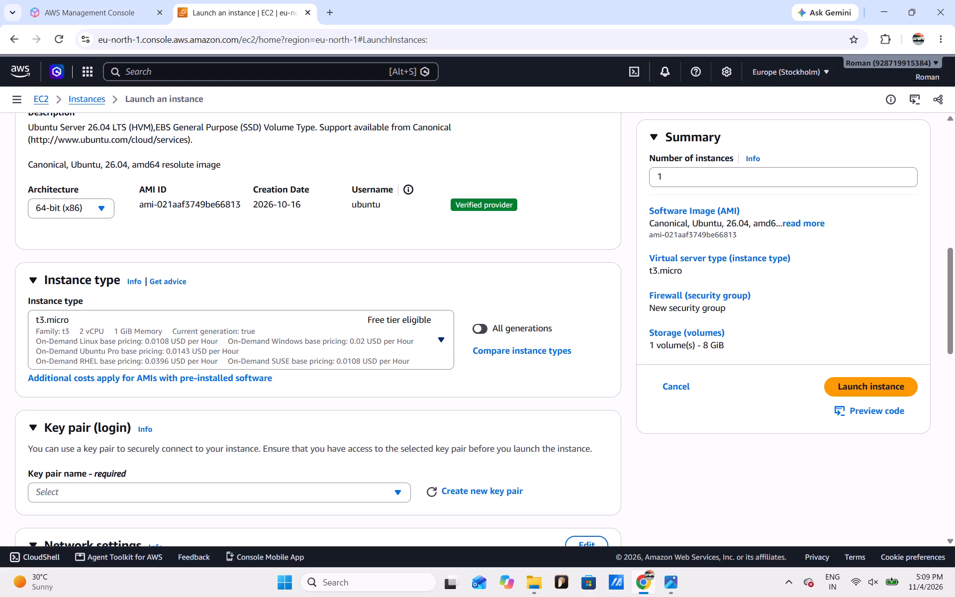
pyautogui.scroll(-1, 432, 335)
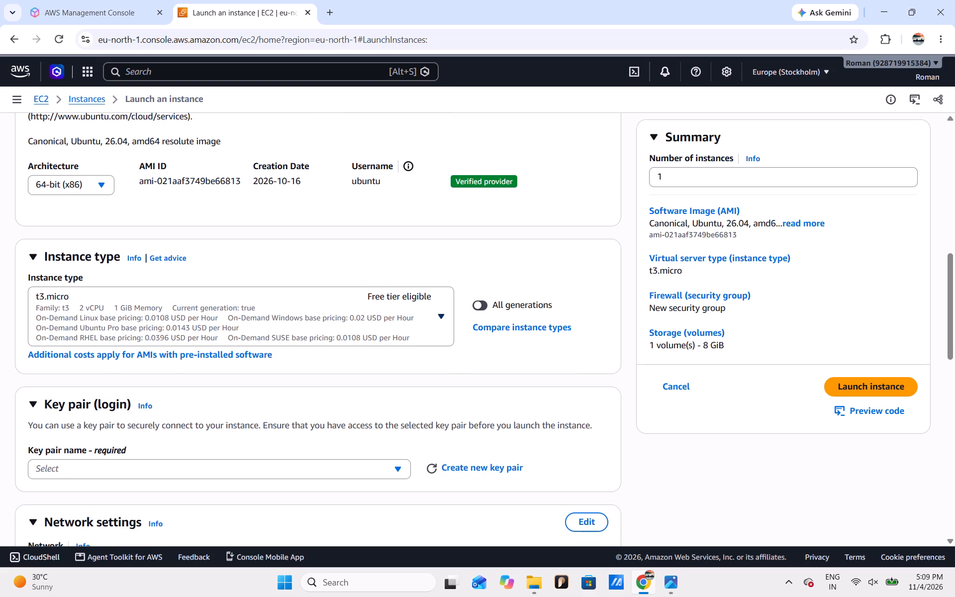
pyautogui.scroll(-1, 432, 335)
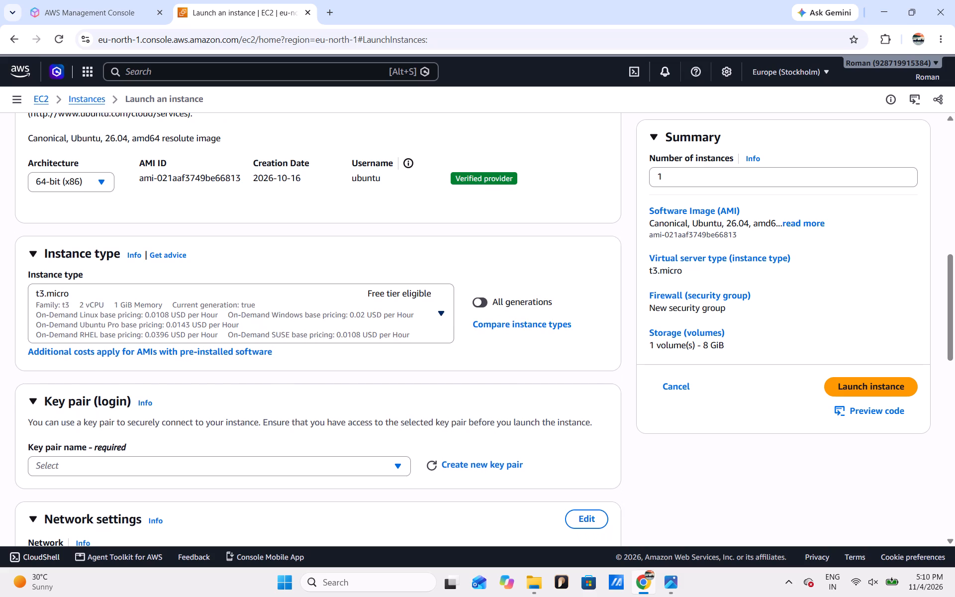
pyautogui.scroll(2, 360, 289)
pyautogui.scroll(-1, 360, 289)
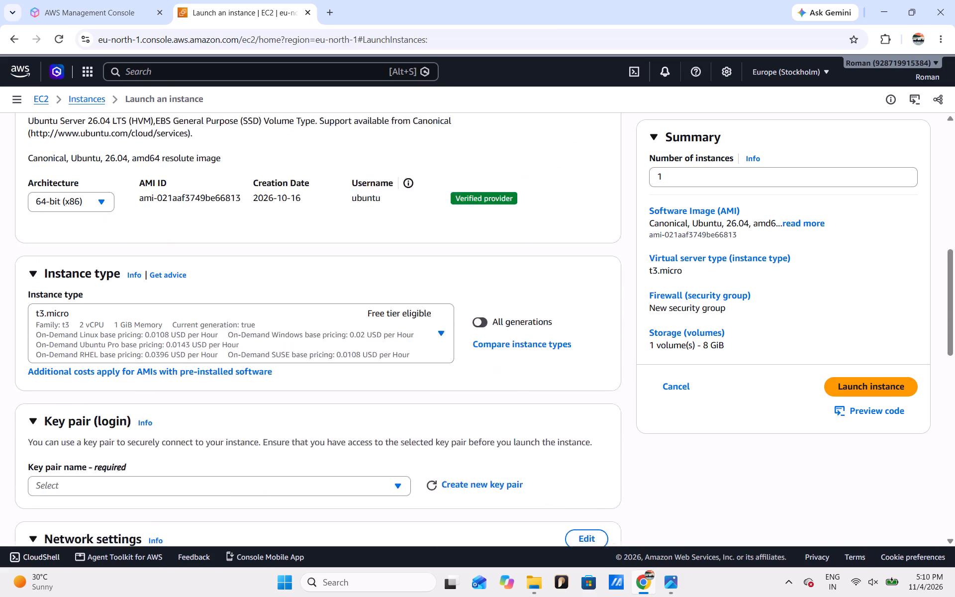
pyautogui.scroll(-1, 360, 289)
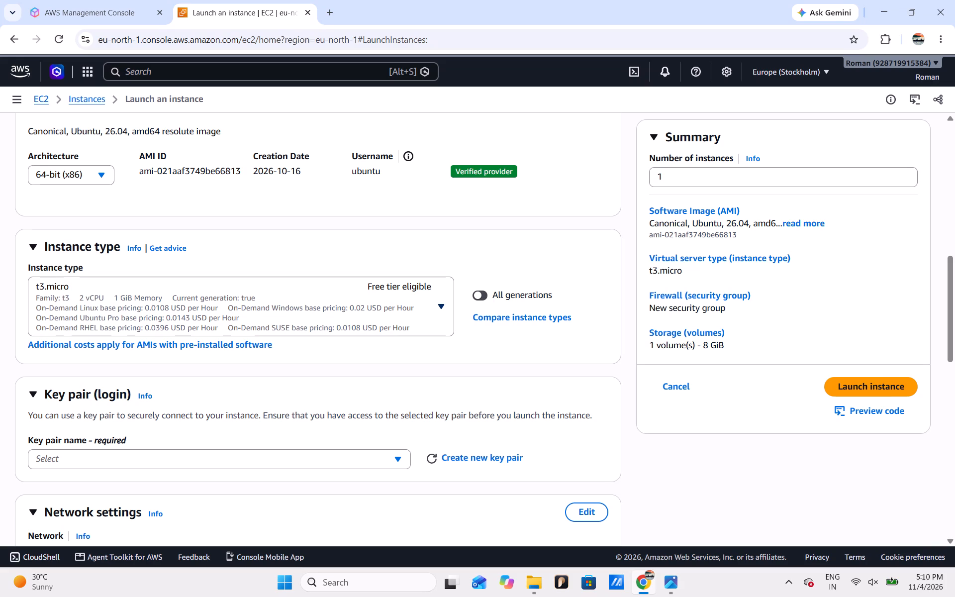
pyautogui.hscroll(1, 182, 325)
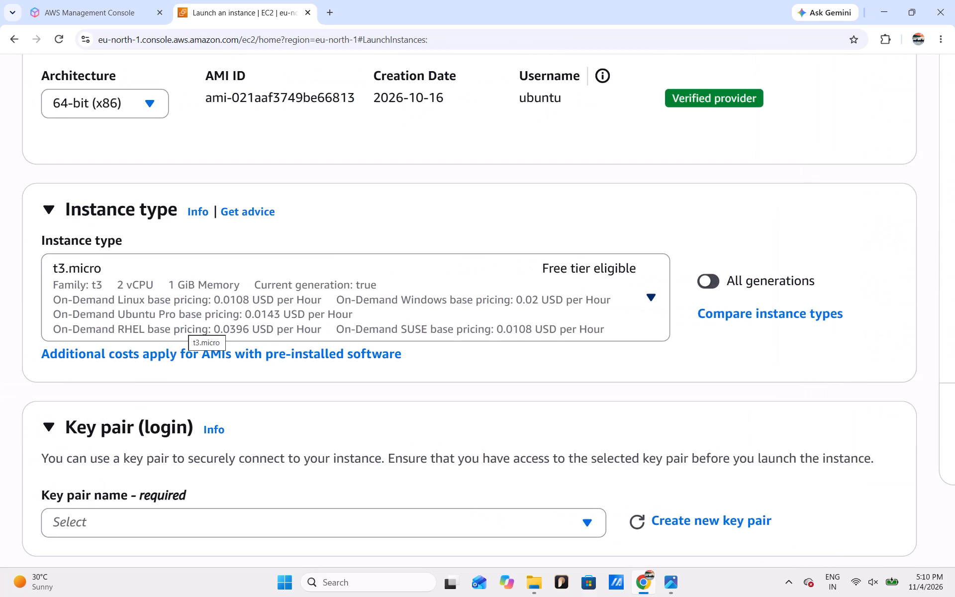
pyautogui.hscroll(1, 182, 325)
pyautogui.click(207, 308)
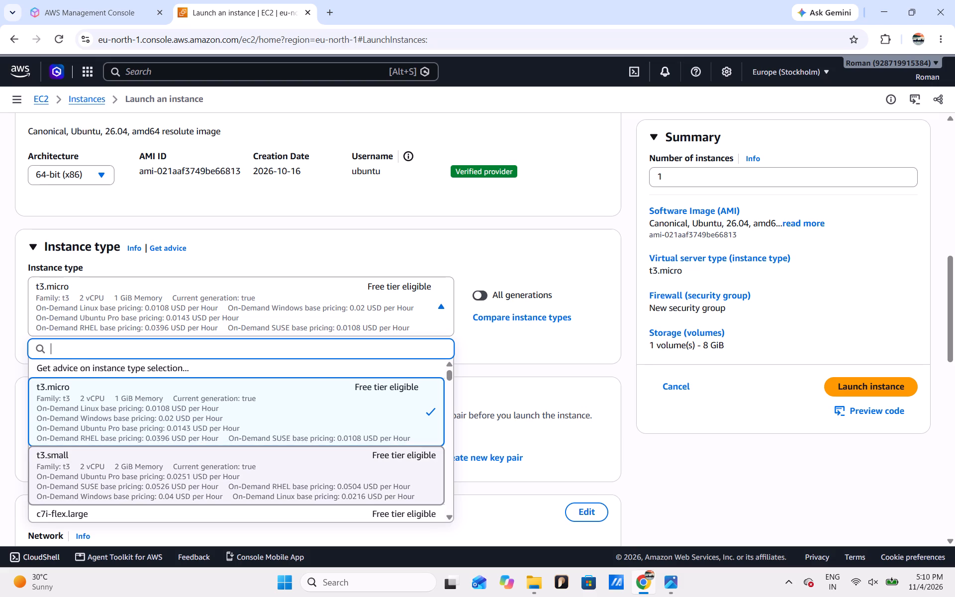
pyautogui.scroll(-2, 215, 487)
pyautogui.scroll(1, 215, 487)
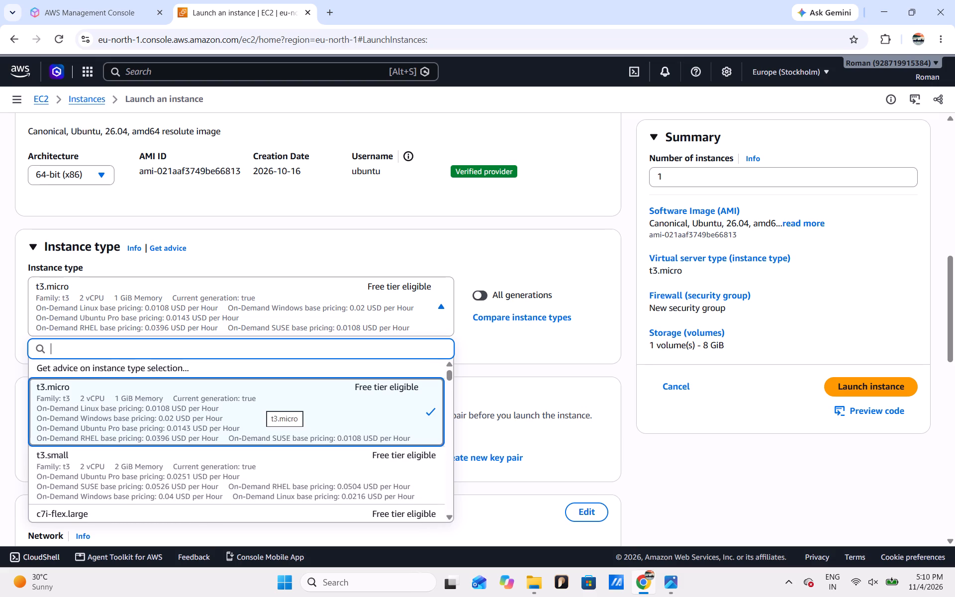
pyautogui.click(297, 303)
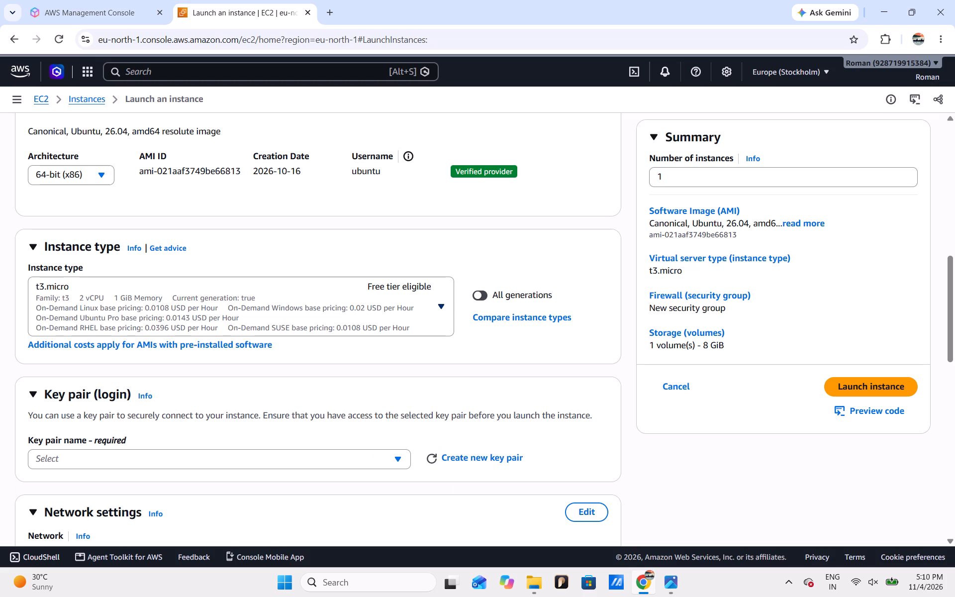
# Review the key pair, network settings and storage sections of the instance launch form.
pyautogui.scroll(-4, 246, 344)
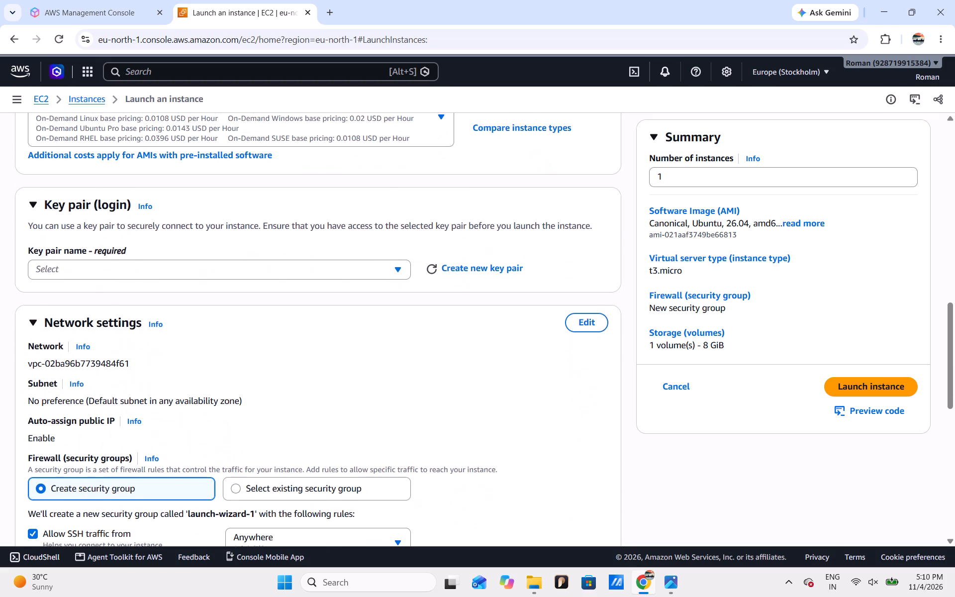
pyautogui.scroll(-1, 246, 344)
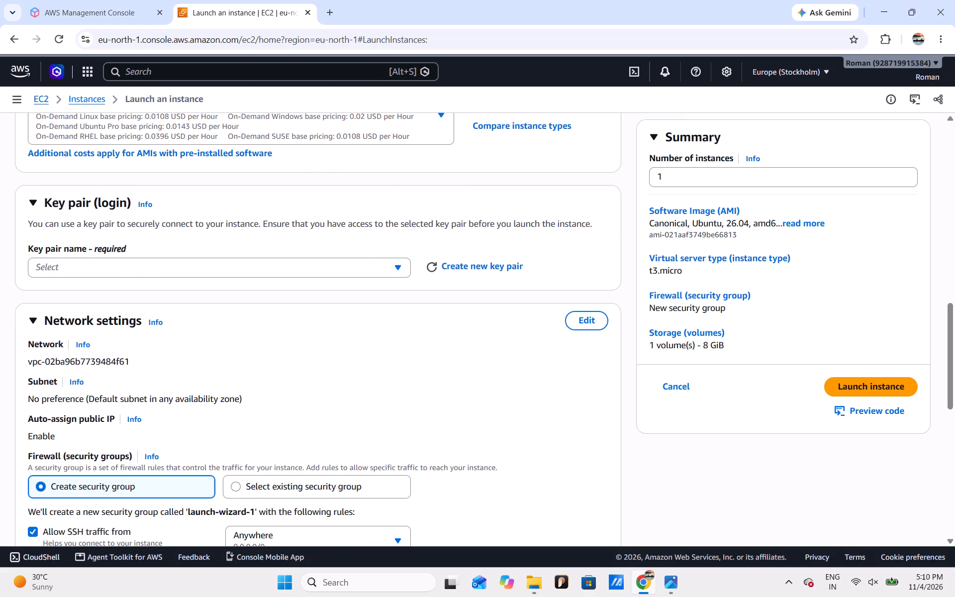
pyautogui.scroll(-2, 246, 344)
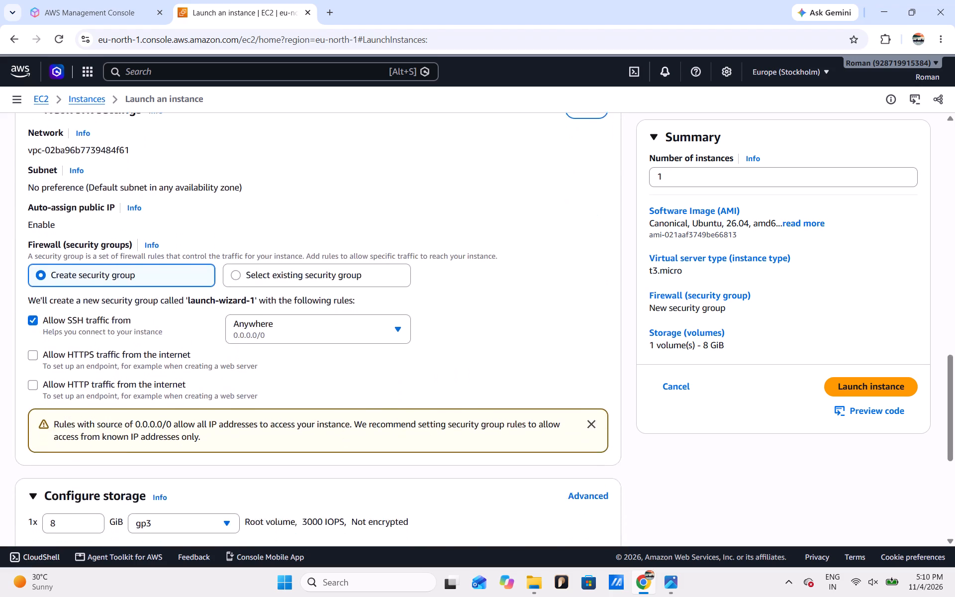
pyautogui.scroll(-1, 246, 344)
pyautogui.hscroll(-1, 246, 344)
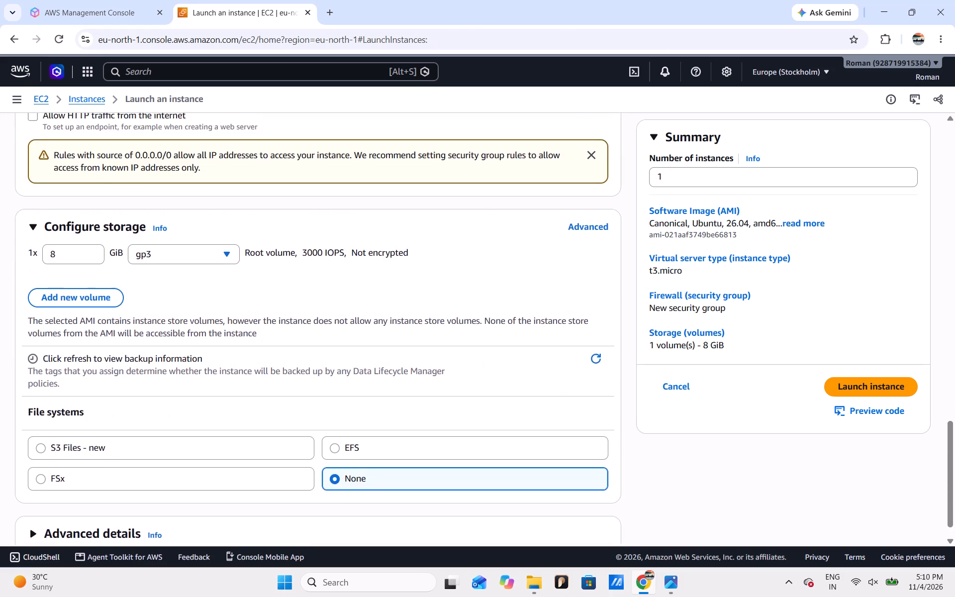
pyautogui.hscroll(-1, 246, 344)
pyautogui.scroll(1, 246, 344)
# Open the instance's network settings for editing.
pyautogui.scroll(-3, 246, 344)
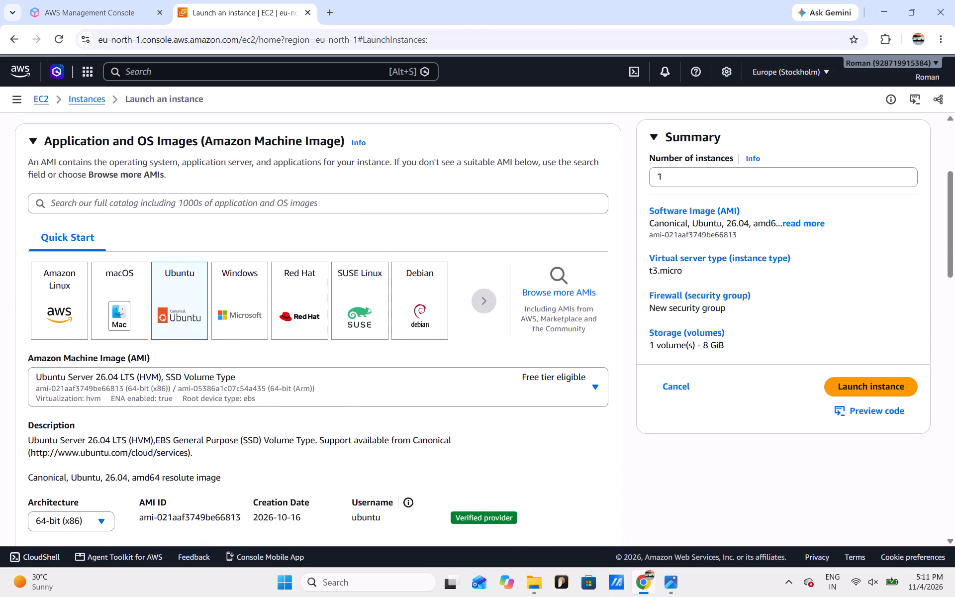
pyautogui.scroll(-2, 293, 372)
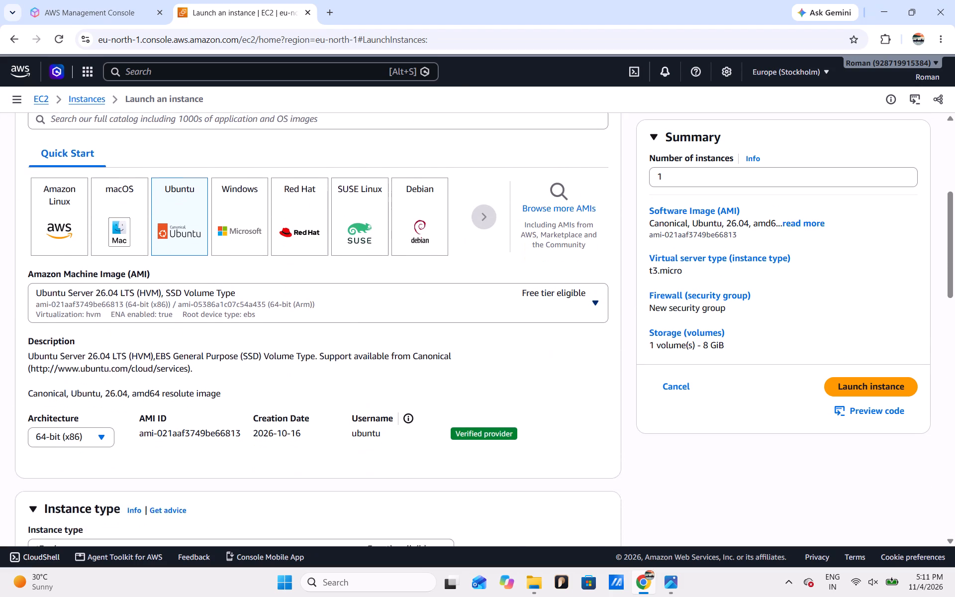
pyautogui.scroll(-6, 293, 372)
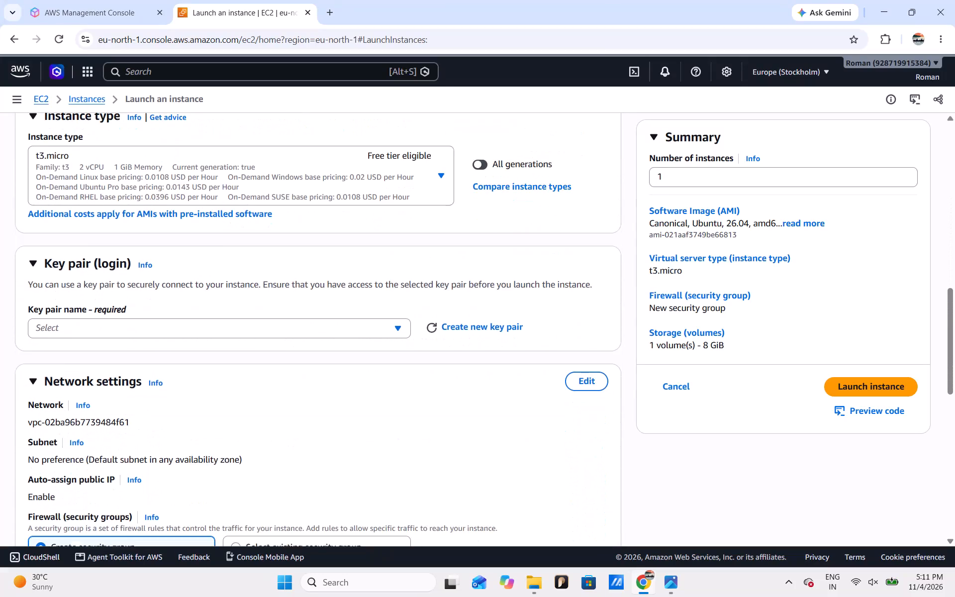
pyautogui.scroll(-1, 293, 372)
pyautogui.scroll(-1, 463, 394)
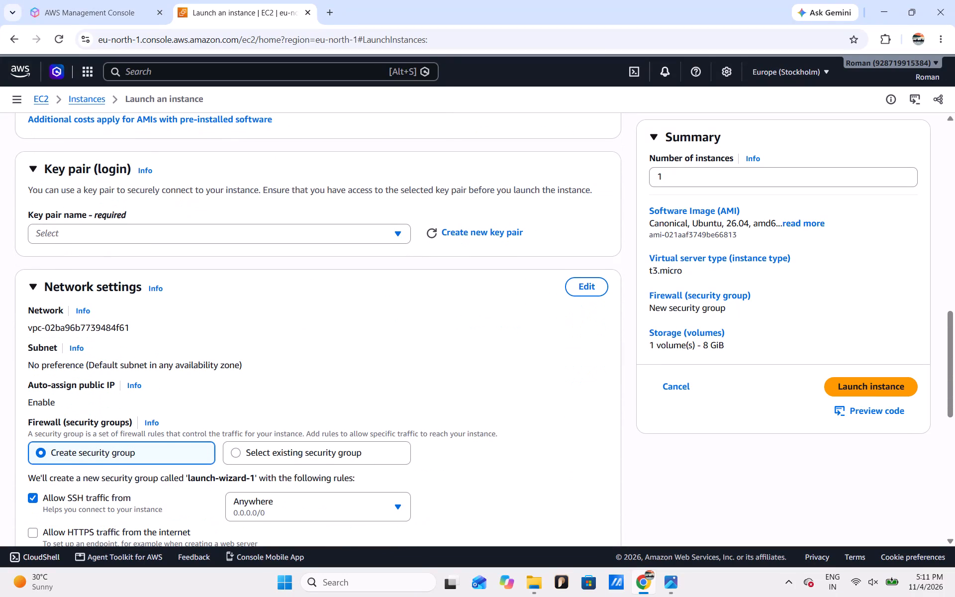
pyautogui.click(588, 292)
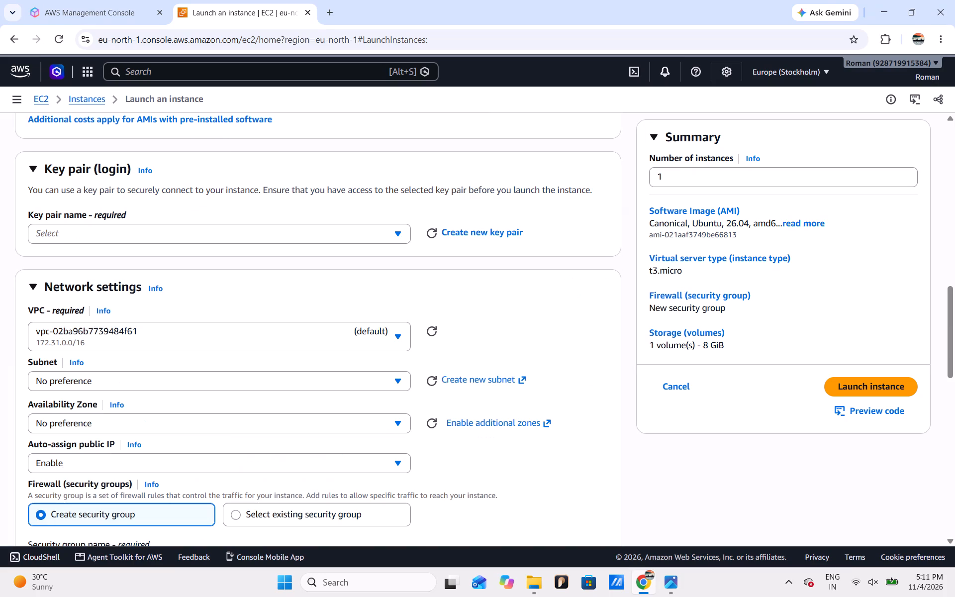
# Examine the editable VPC, subnet, availability zone, public IP and security group fields in the network settings.
pyautogui.scroll(-1, 530, 285)
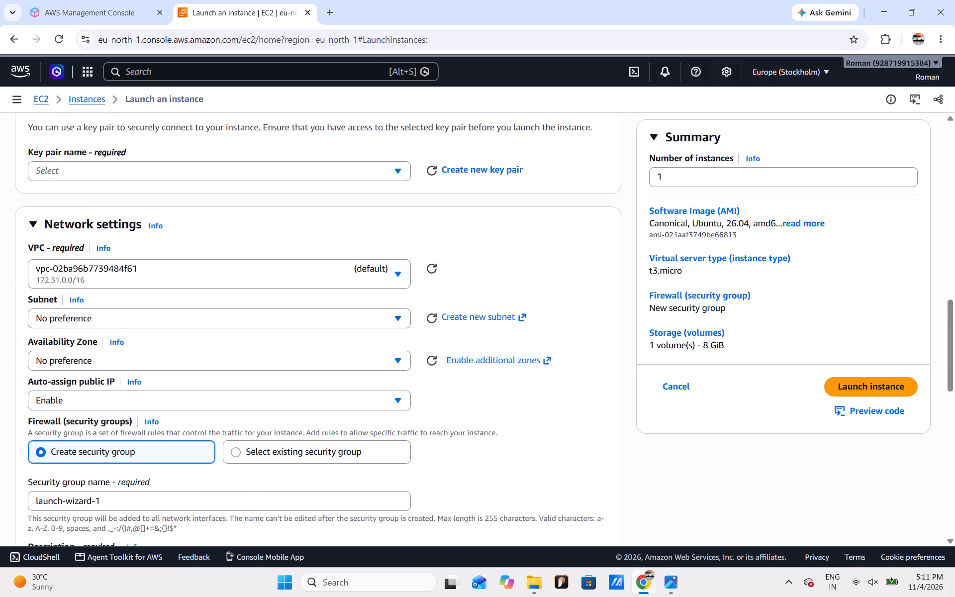
pyautogui.scroll(-2, 530, 285)
pyautogui.scroll(1, 530, 285)
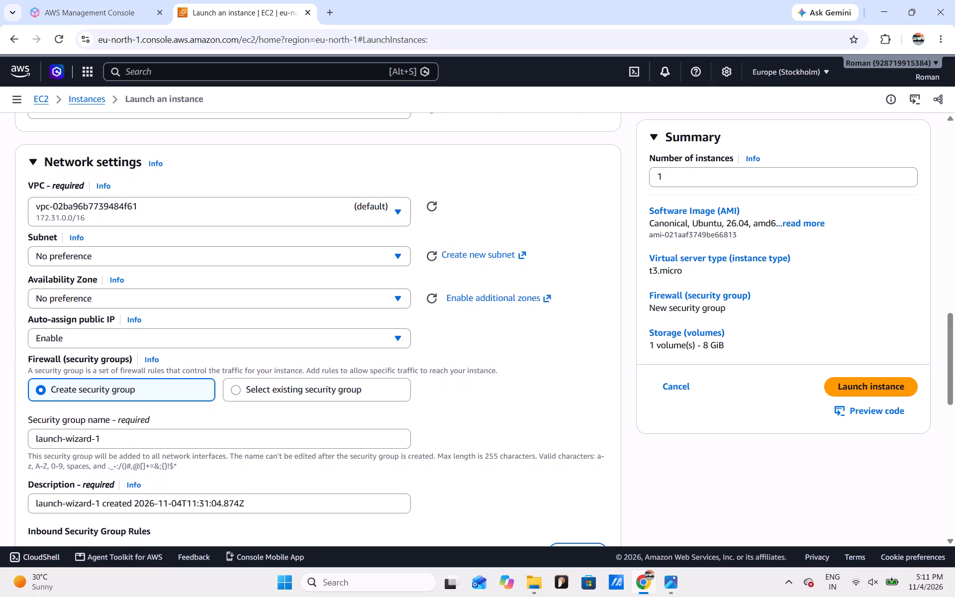
pyautogui.scroll(2, 530, 285)
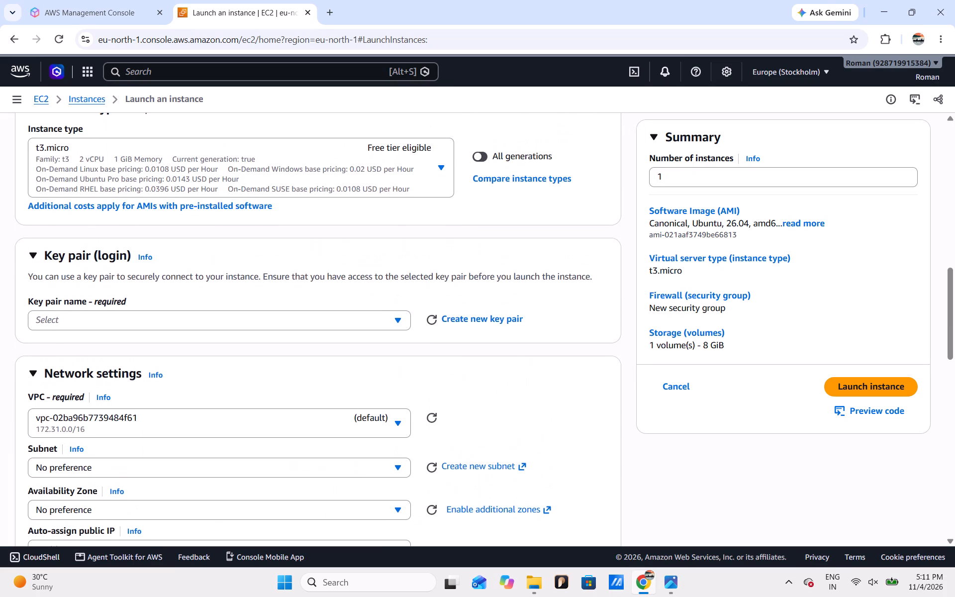
pyautogui.click(33, 370)
pyautogui.click(33, 370)
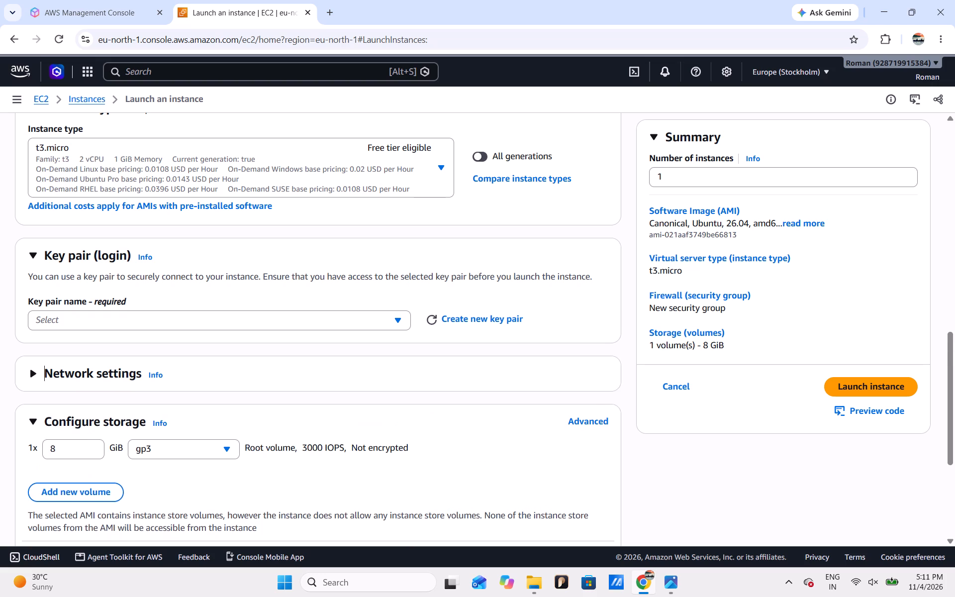
pyautogui.scroll(-1, 247, 372)
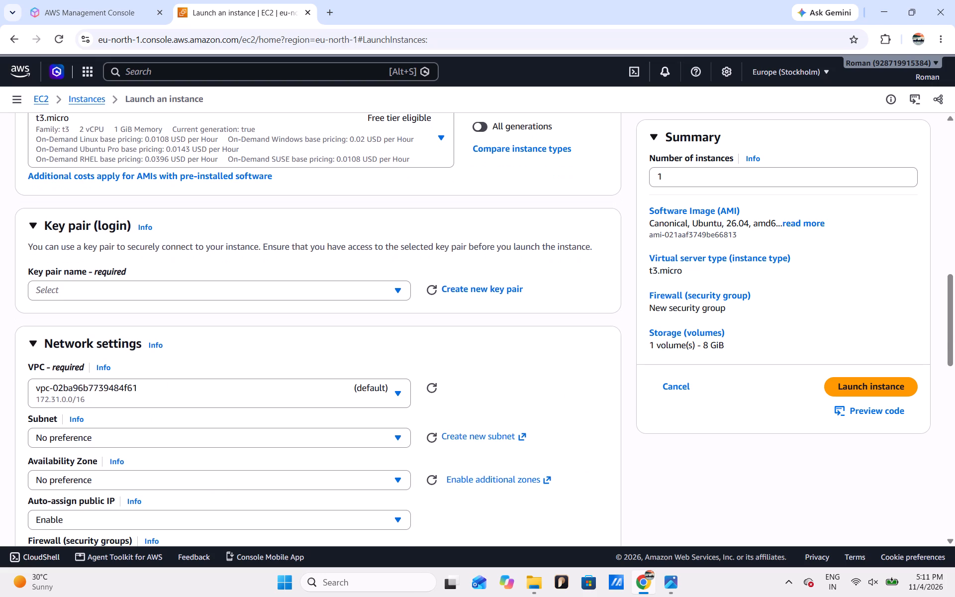
pyautogui.scroll(1, 247, 372)
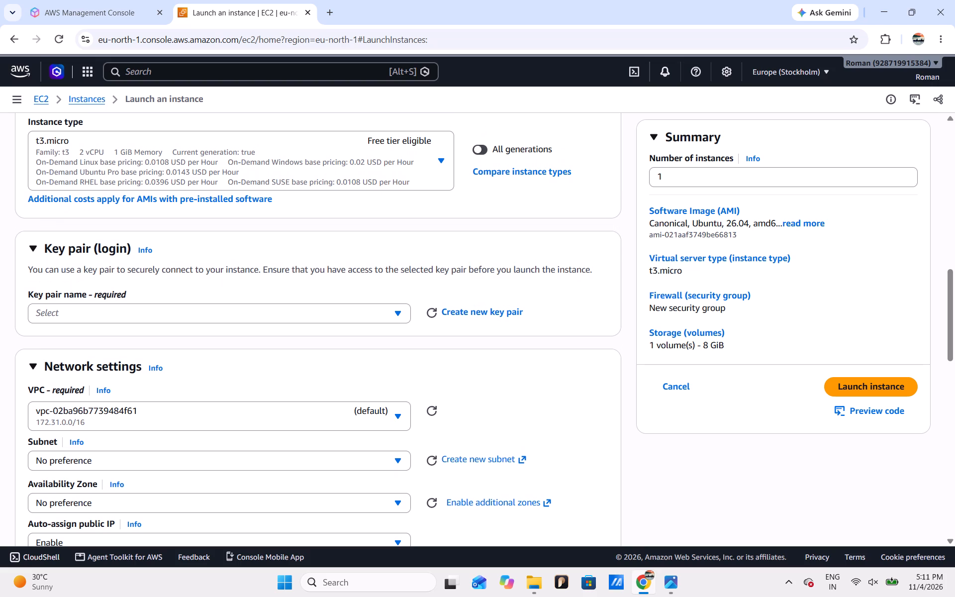
# Check the list of existing key pairs without choosing one.
pyautogui.scroll(1, 247, 372)
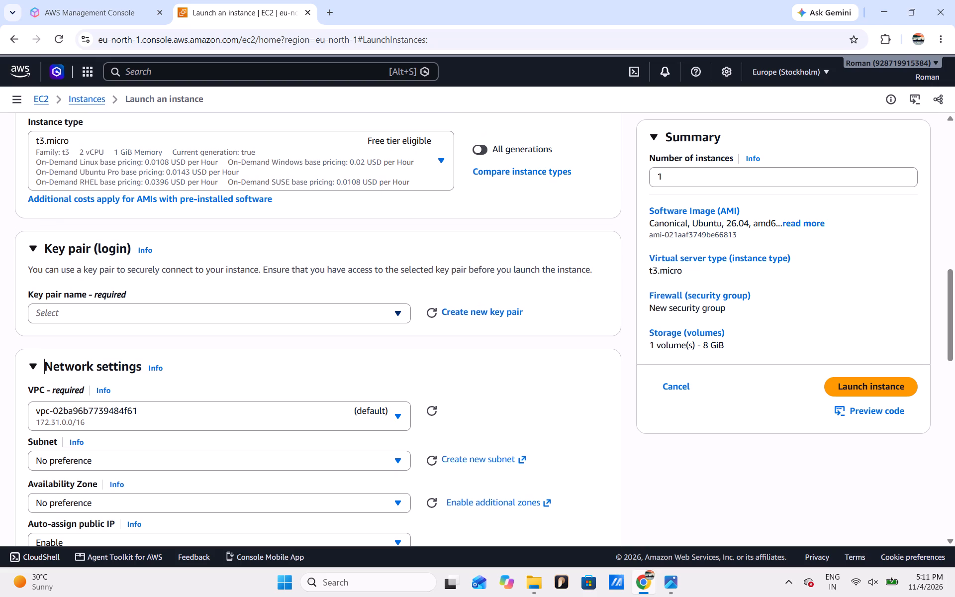
pyautogui.click(148, 313)
pyautogui.click(148, 313)
pyautogui.scroll(1, 148, 313)
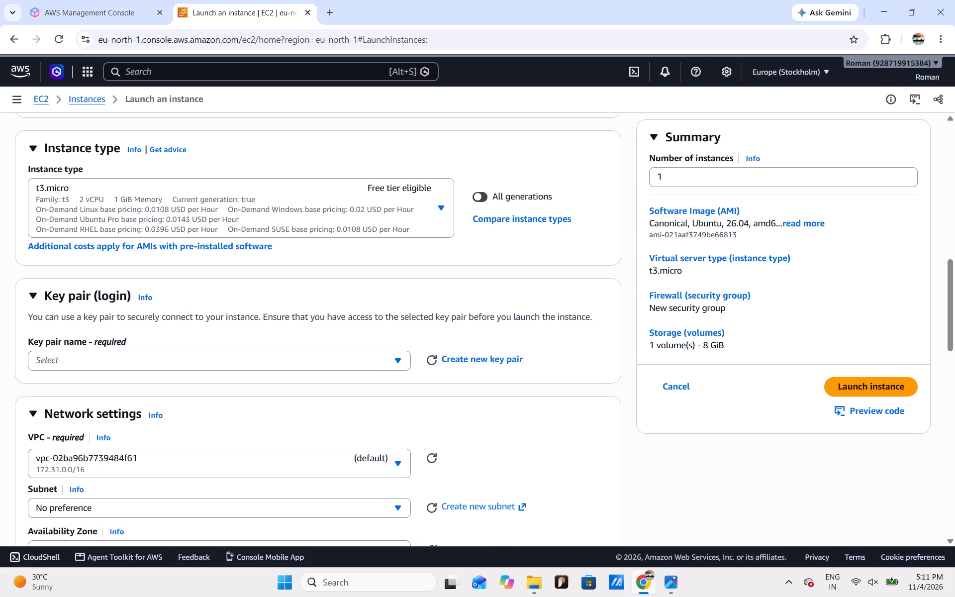
# Refresh the list of available VPCs in the network settings.
pyautogui.scroll(-1, 148, 313)
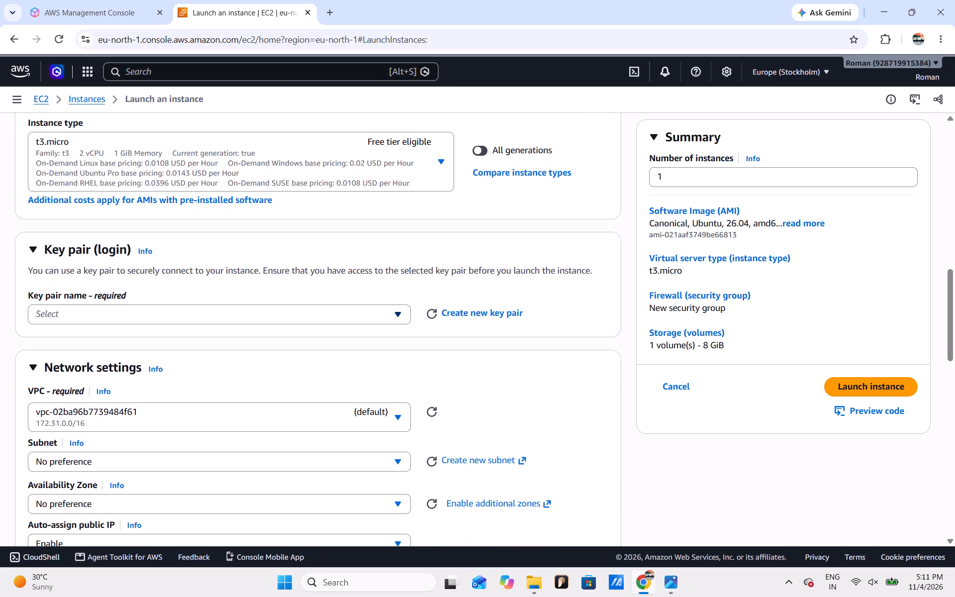
pyautogui.scroll(-2, 148, 313)
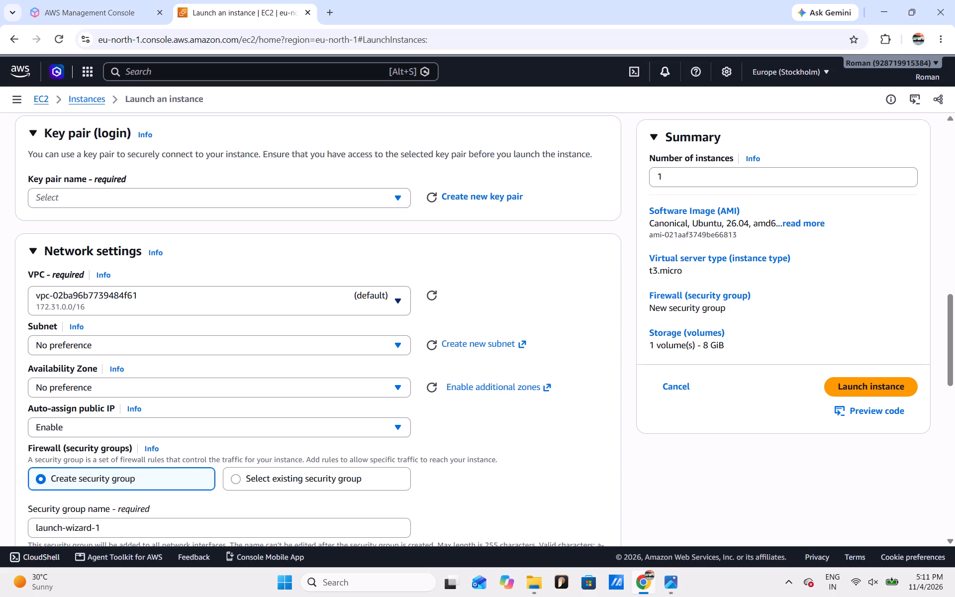
pyautogui.click(431, 294)
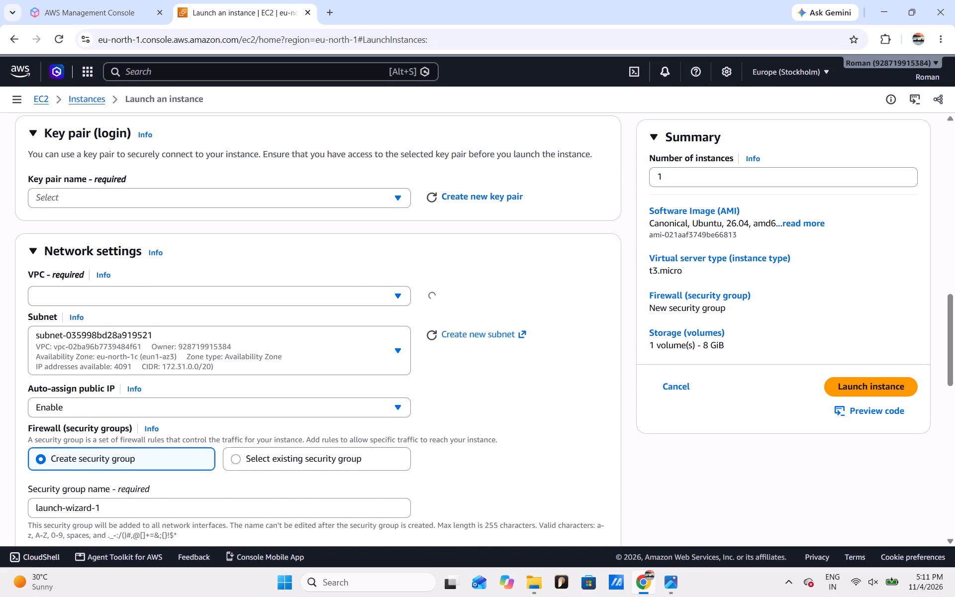
# Examine the subnet, security group, inbound rule and storage settings for the instance, keeping the current values.
pyautogui.scroll(-3, 350, 326)
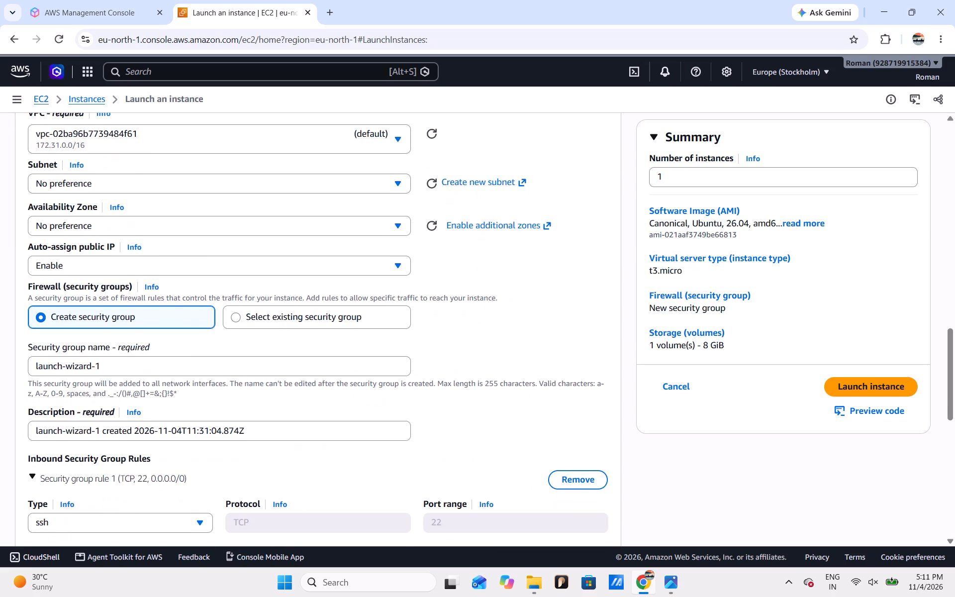
pyautogui.scroll(-2, 350, 326)
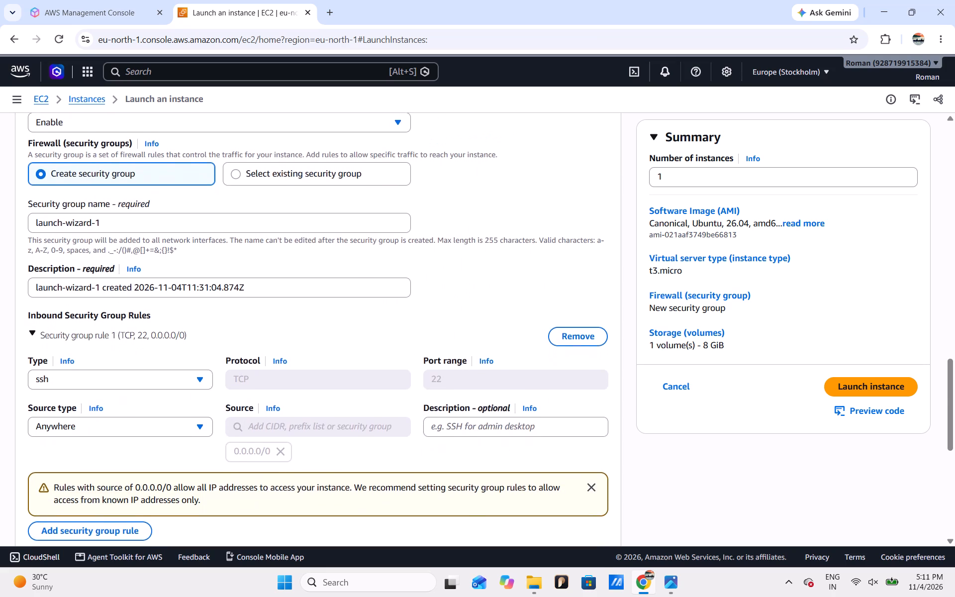
pyautogui.scroll(-5, 327, 319)
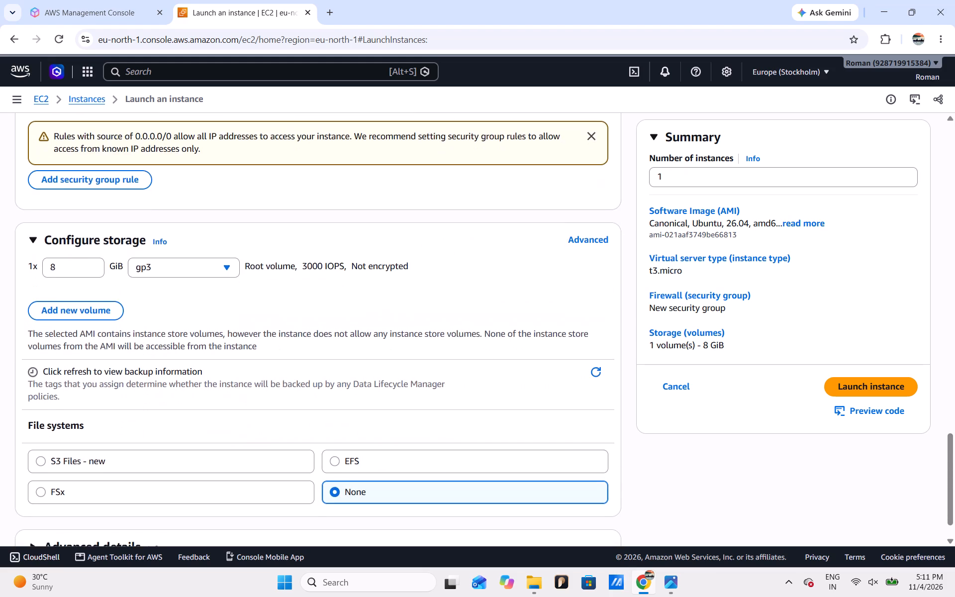
pyautogui.hscroll(-1, 327, 319)
pyautogui.scroll(3, 327, 319)
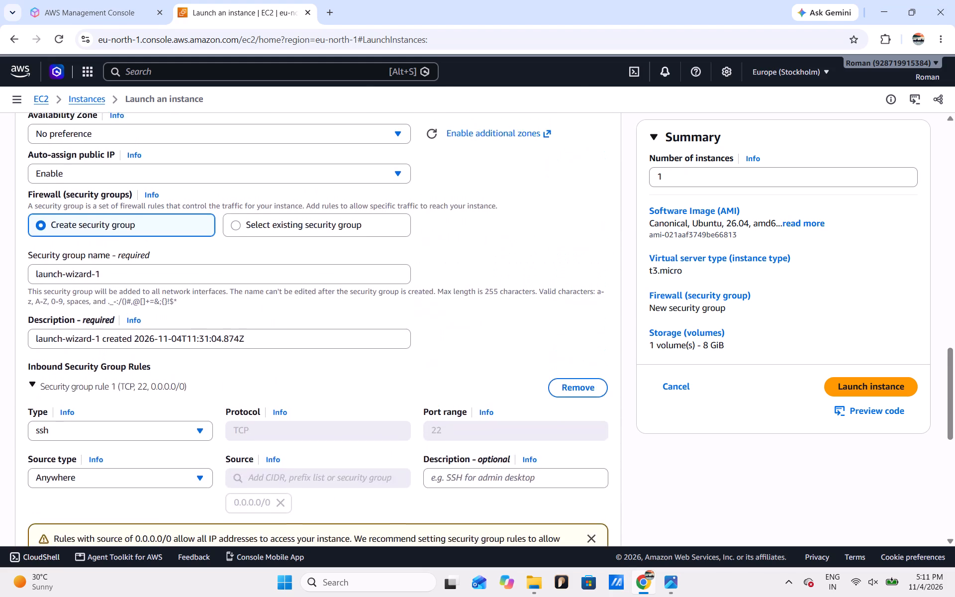
pyautogui.scroll(3, 327, 319)
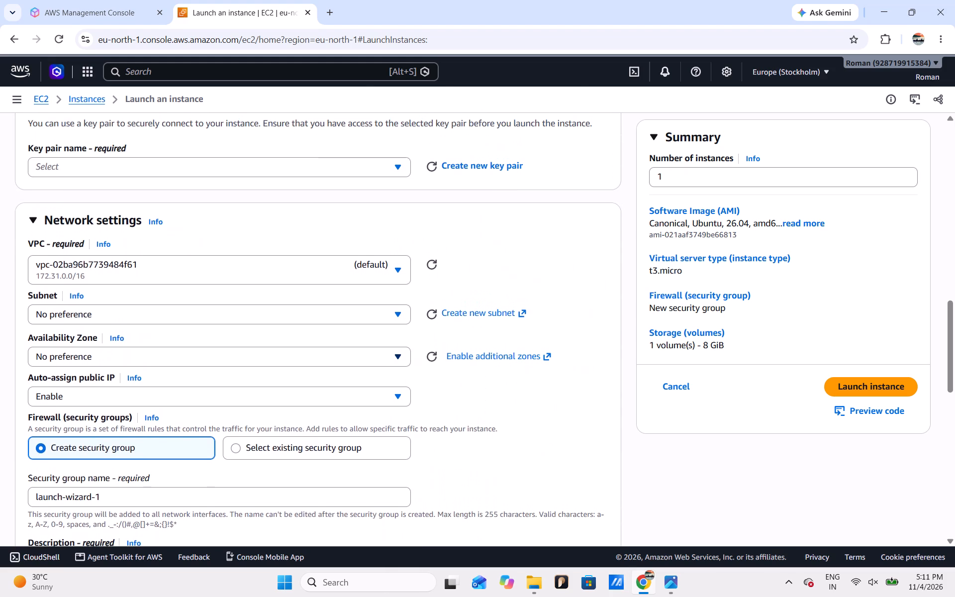
pyautogui.scroll(1, 327, 319)
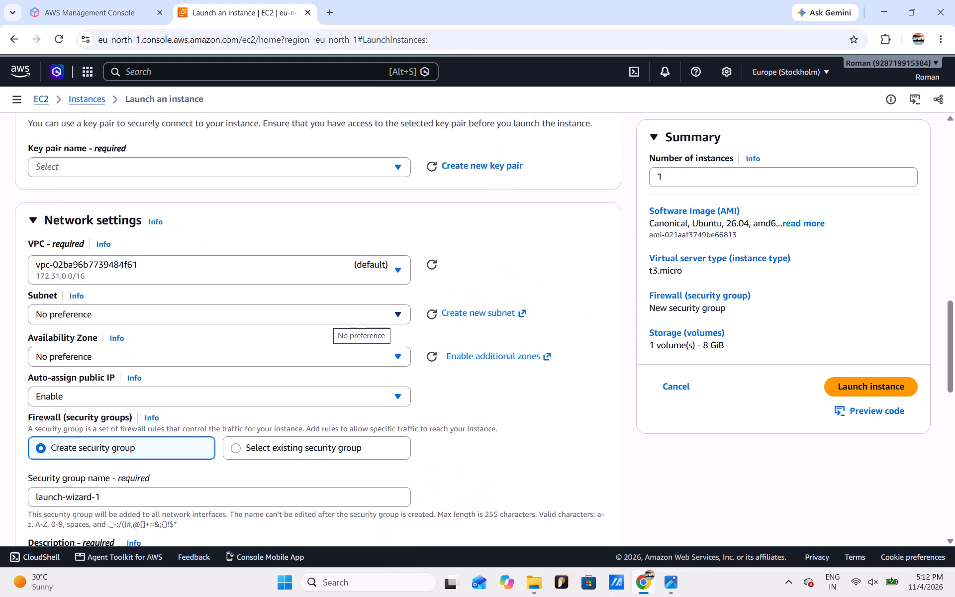
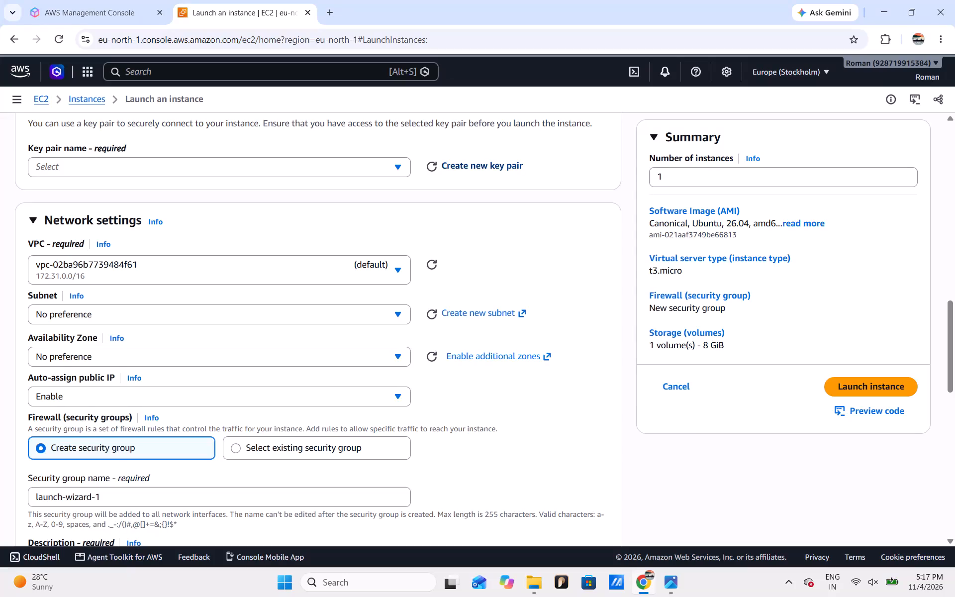
# Create a new key pair named 890 with type RSA and the .pem private key format.
pyautogui.click(468, 165)
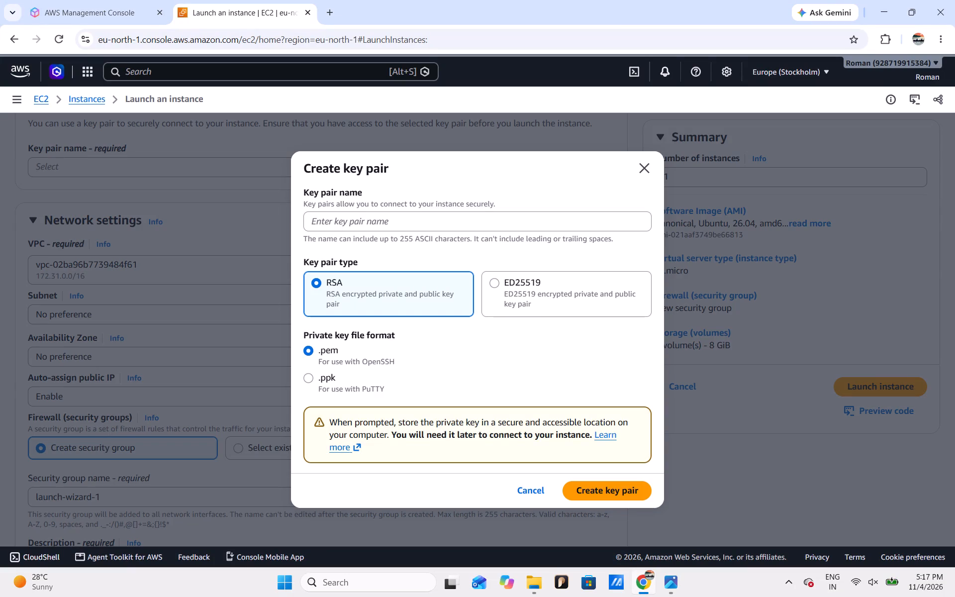
pyautogui.click(367, 218)
pyautogui.write('890')
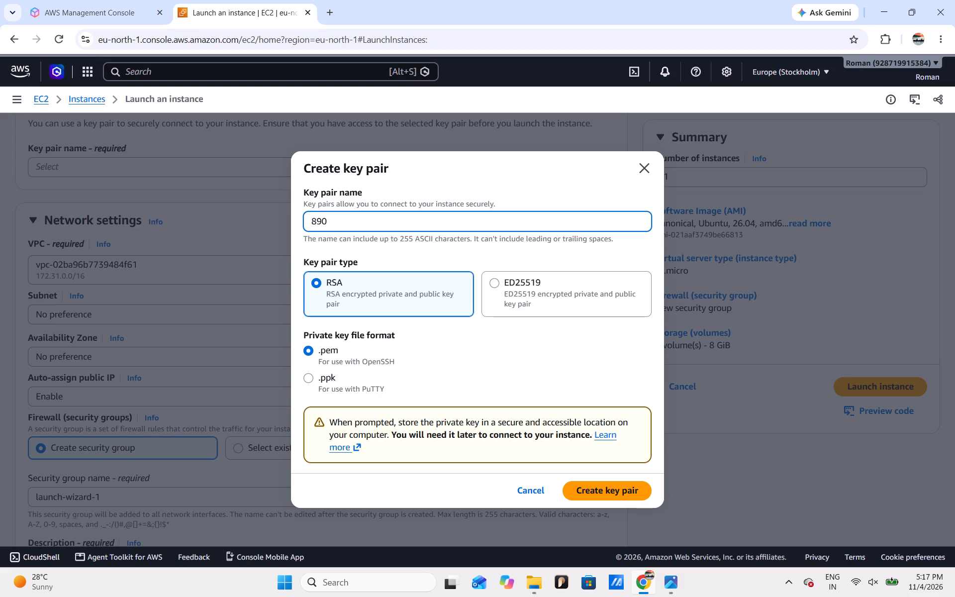
pyautogui.click(599, 493)
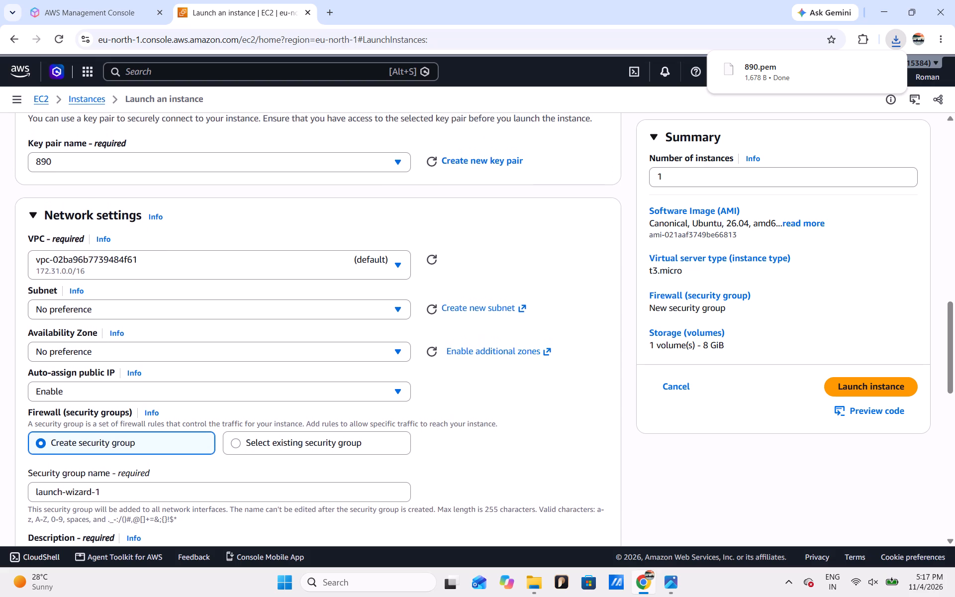
# Review the key pair choices and the instance type, network, security group, inbound rule and storage settings, keeping the current values.
pyautogui.click(397, 162)
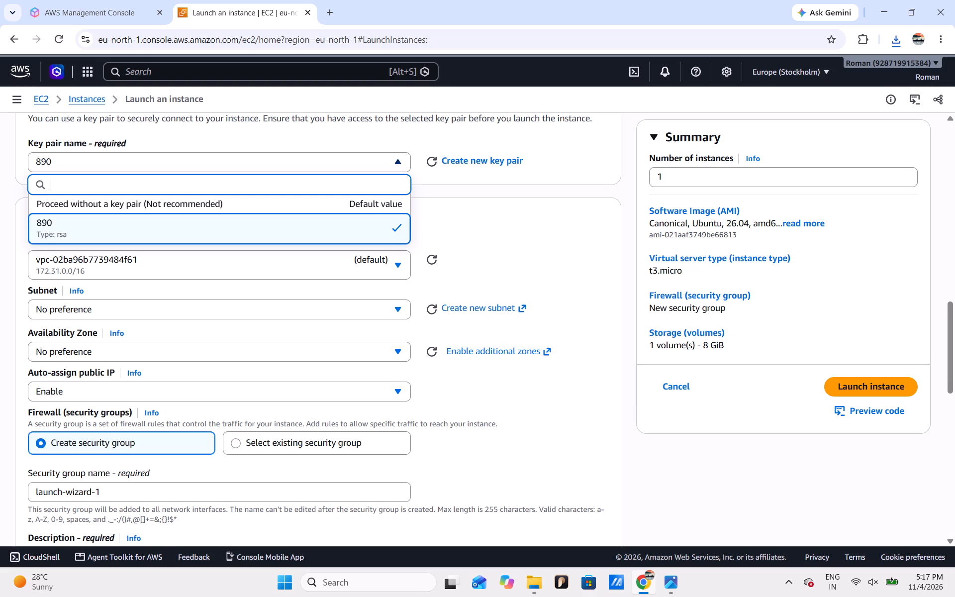
pyautogui.click(397, 162)
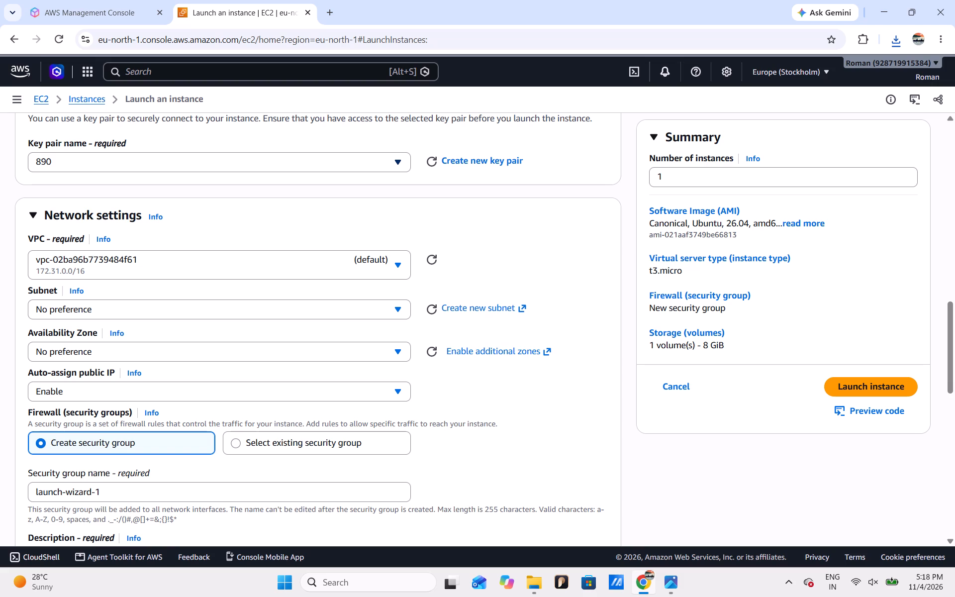
pyautogui.scroll(-2, 397, 162)
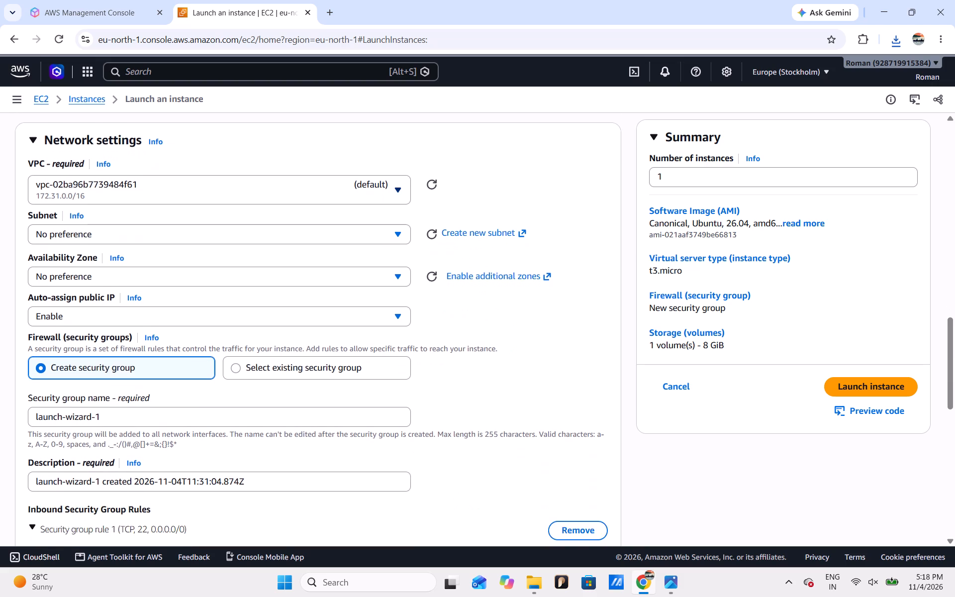
pyautogui.scroll(-2, 326, 234)
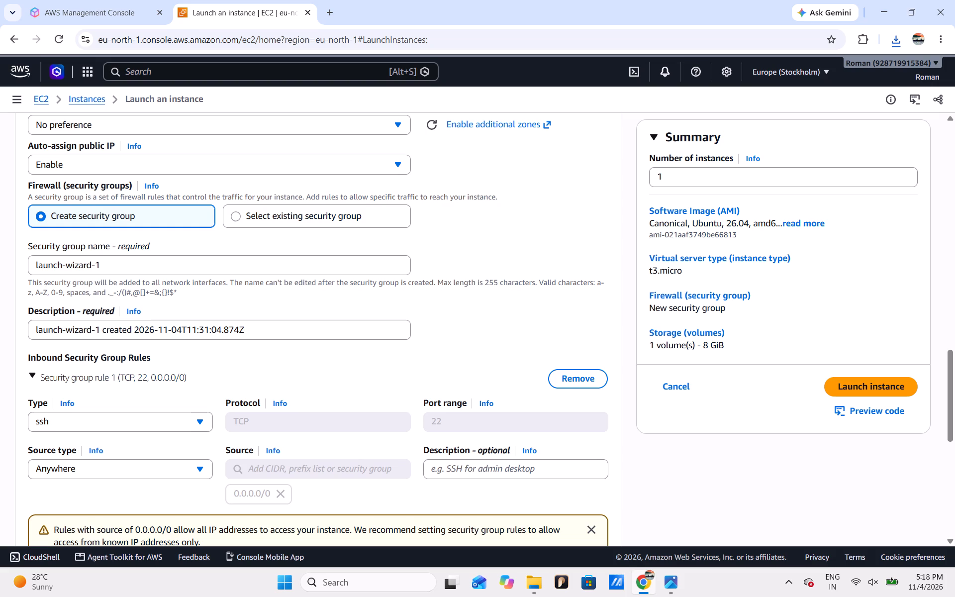
pyautogui.scroll(-3, 326, 234)
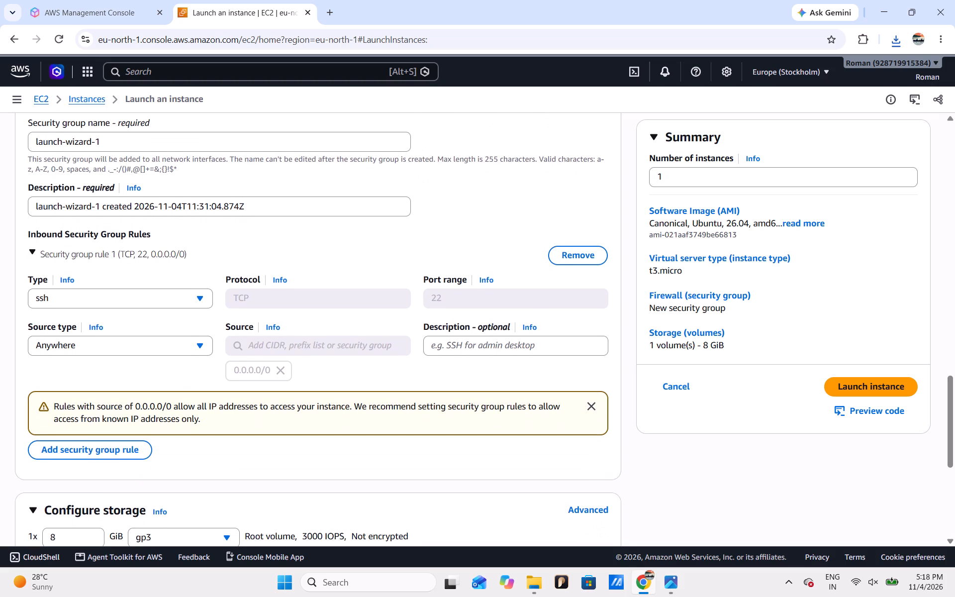
pyautogui.scroll(-1, 326, 234)
pyautogui.scroll(1, 326, 234)
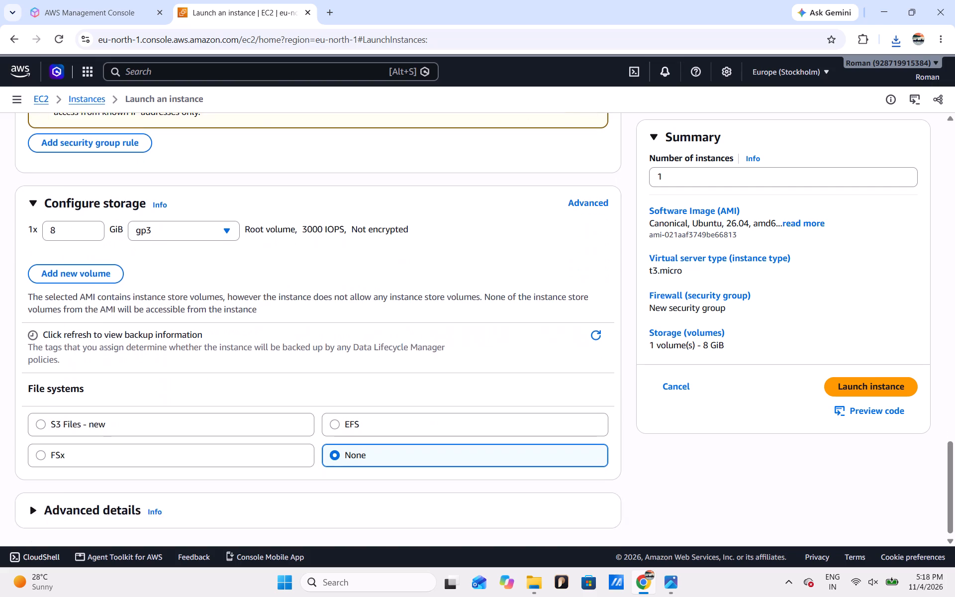
pyautogui.scroll(2, 326, 234)
pyautogui.scroll(-1, 326, 234)
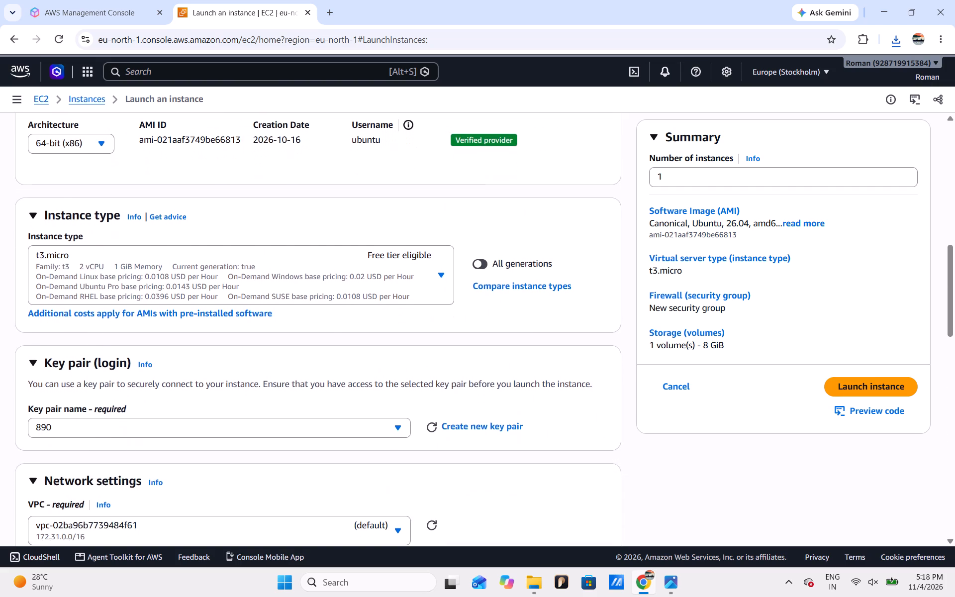
pyautogui.scroll(-5, 326, 234)
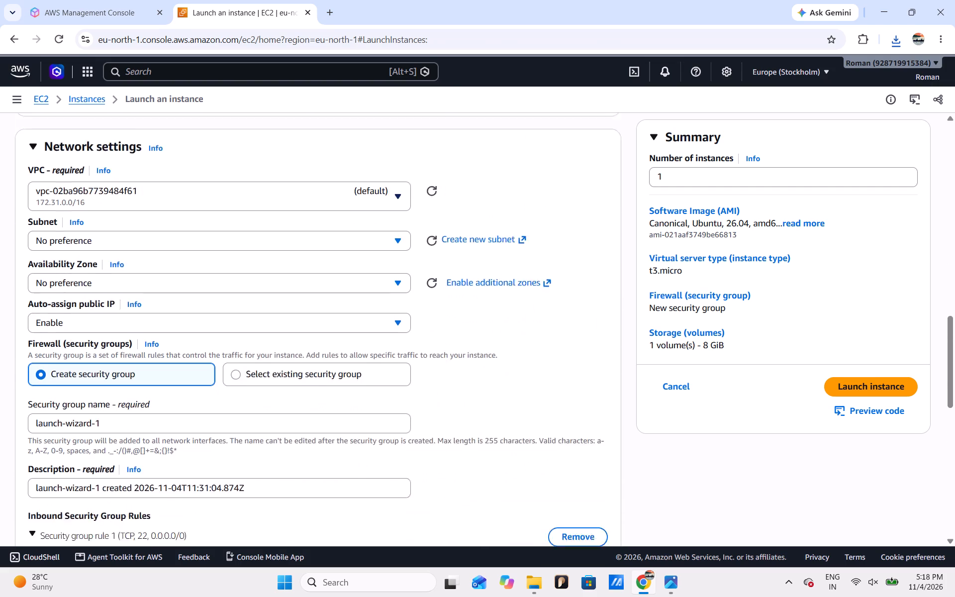
pyautogui.scroll(-1, 326, 234)
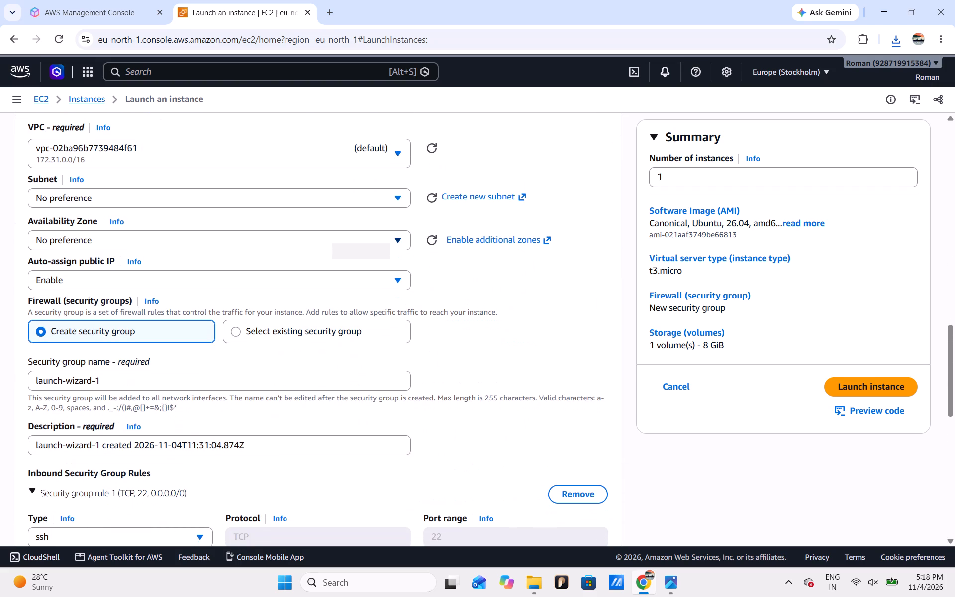
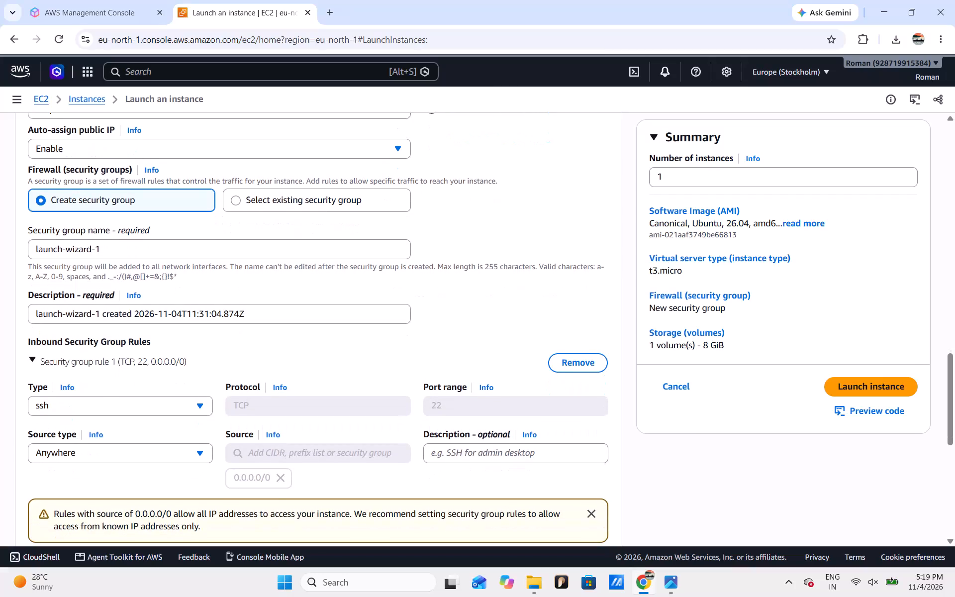
# Examine the storage settings and the new security group's name, description and inbound SSH rule.
pyautogui.scroll(-1, 326, 234)
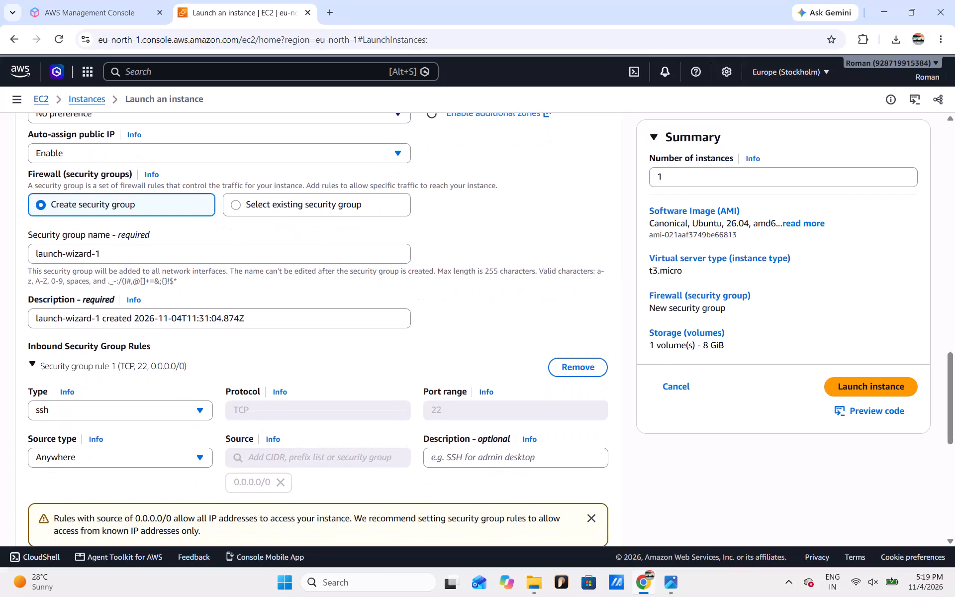
pyautogui.scroll(-3, 326, 234)
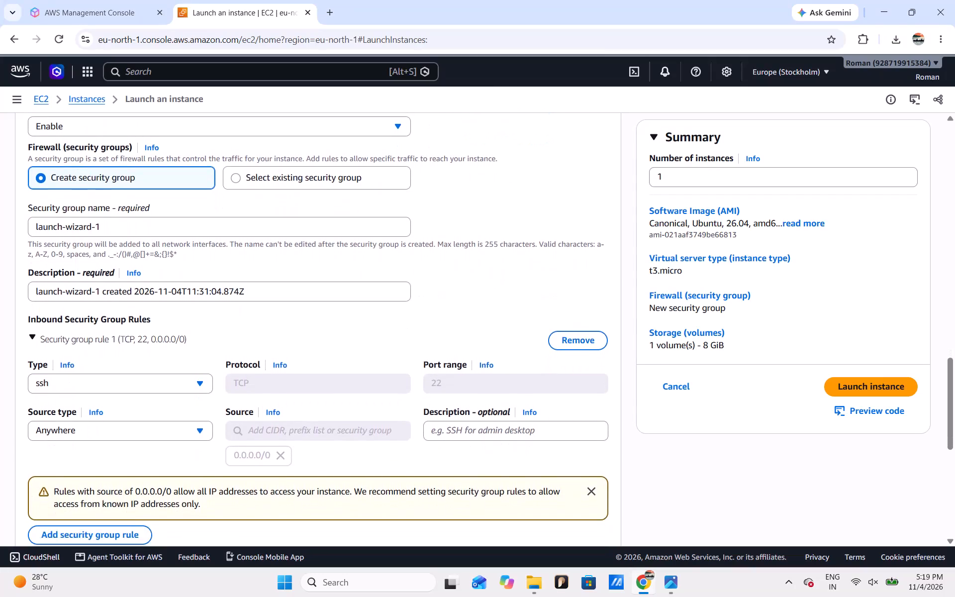
pyautogui.scroll(-4, 326, 234)
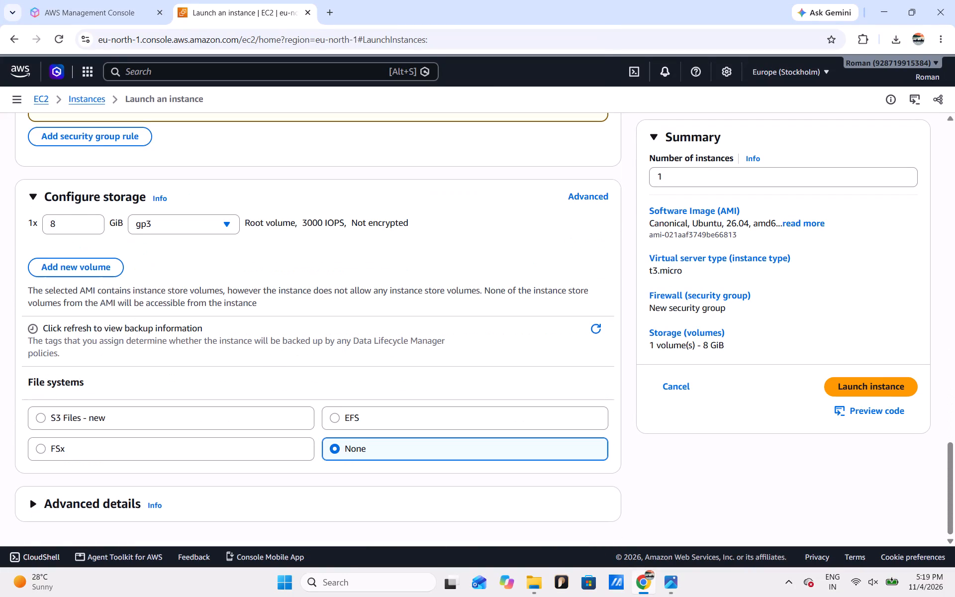
pyautogui.scroll(7, 326, 234)
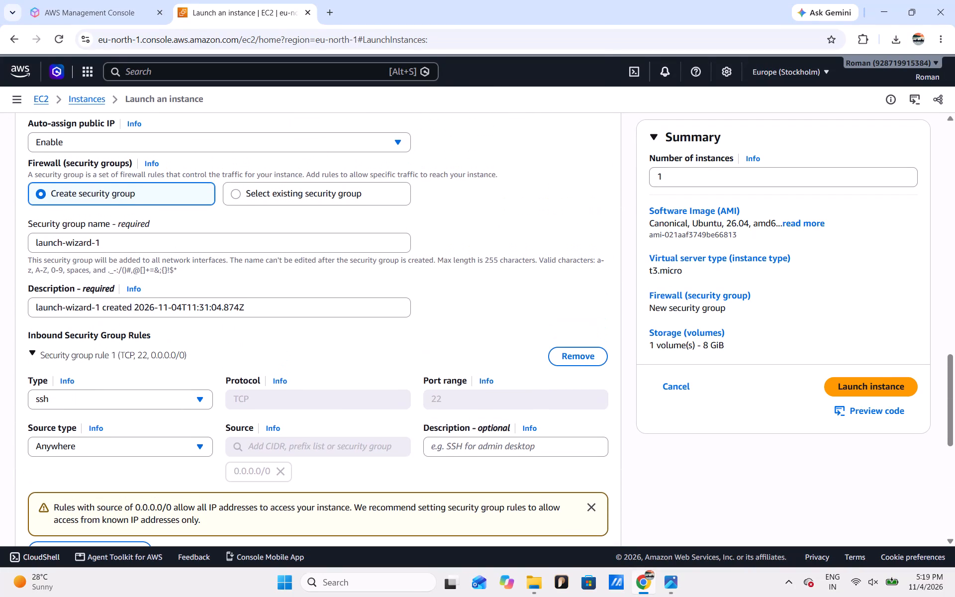
pyautogui.click(320, 240)
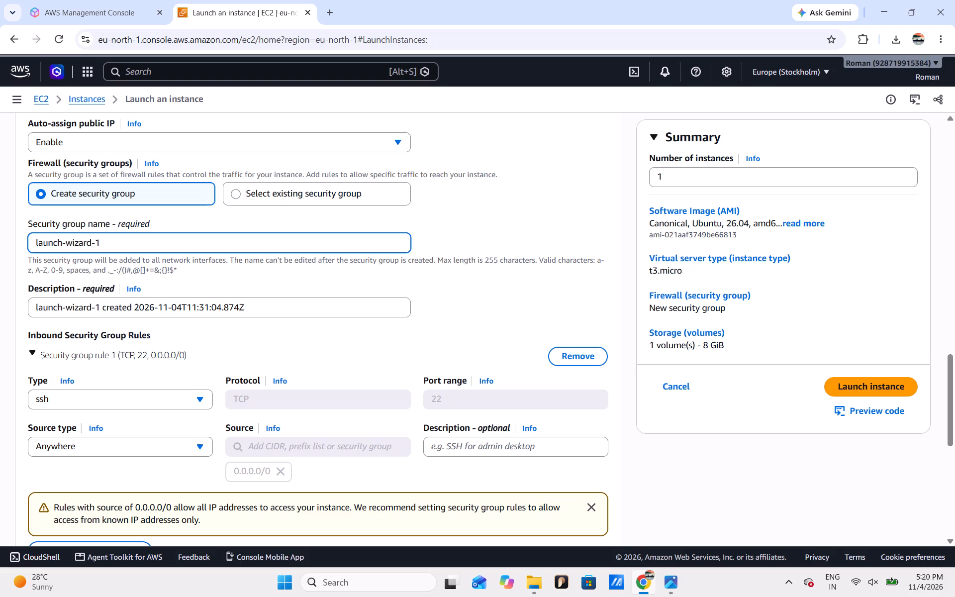
pyautogui.click(271, 316)
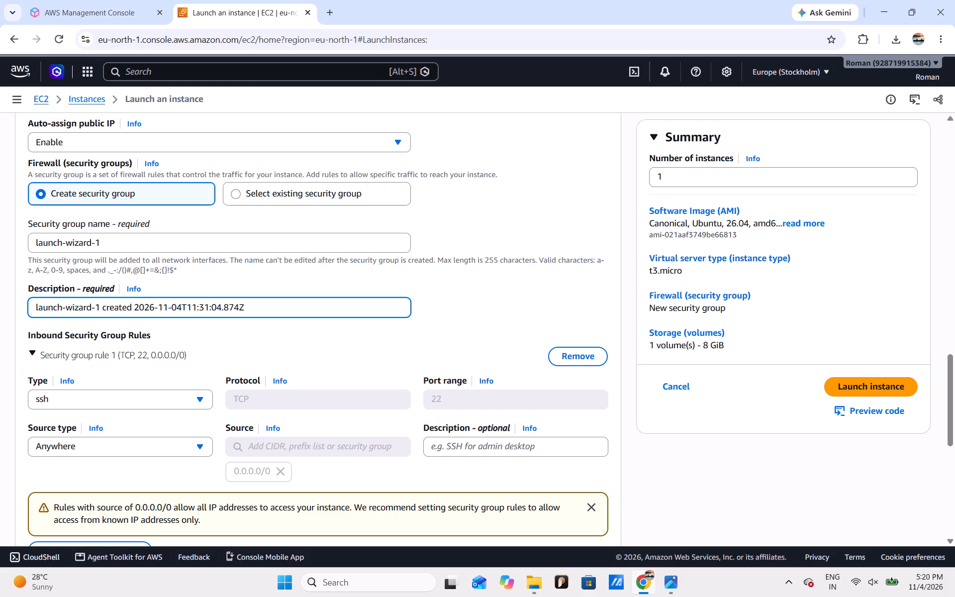
pyautogui.click(294, 340)
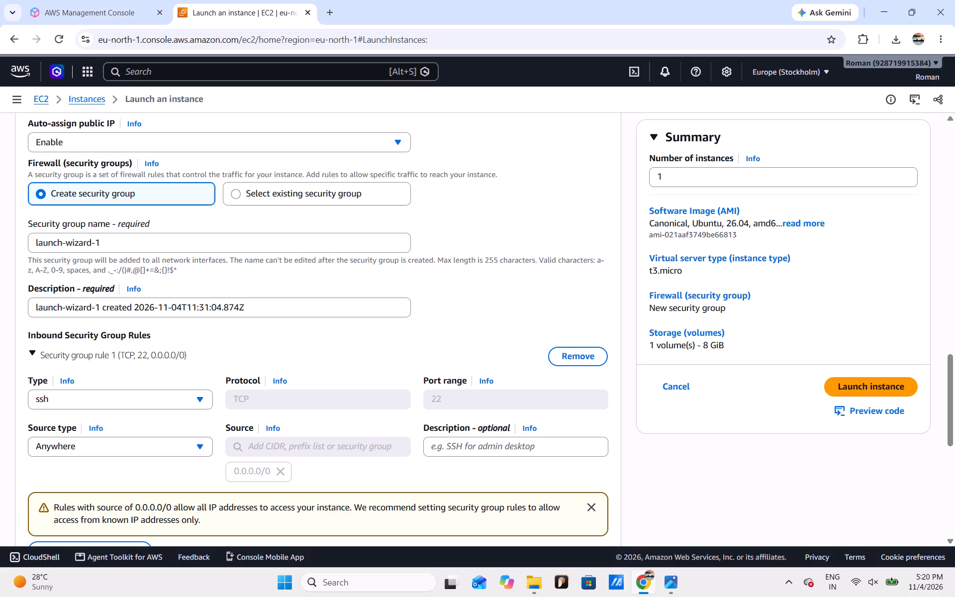
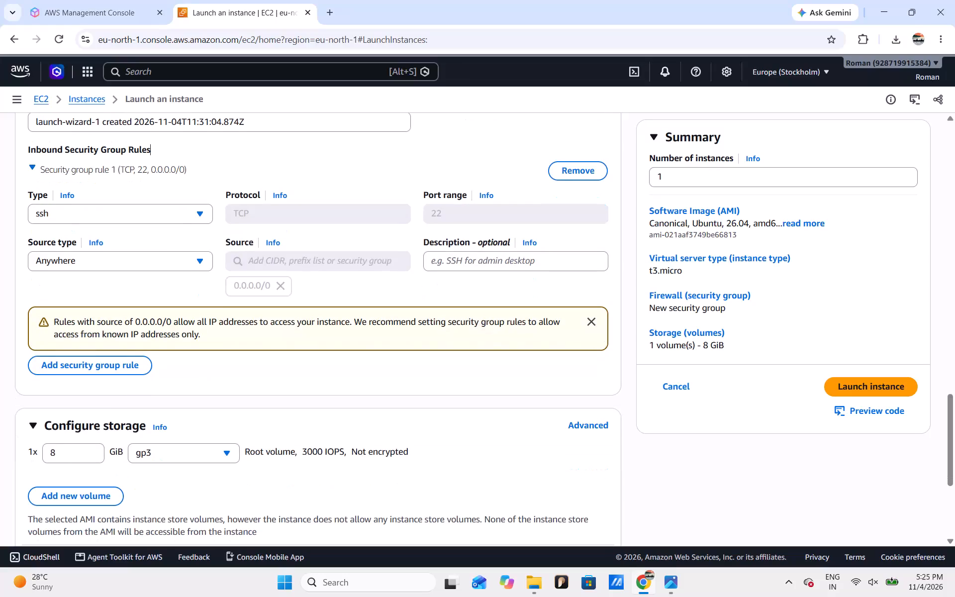
# Open a new browser tab beside the instance launch page and start a Google search there.
pyautogui.click(329, 10)
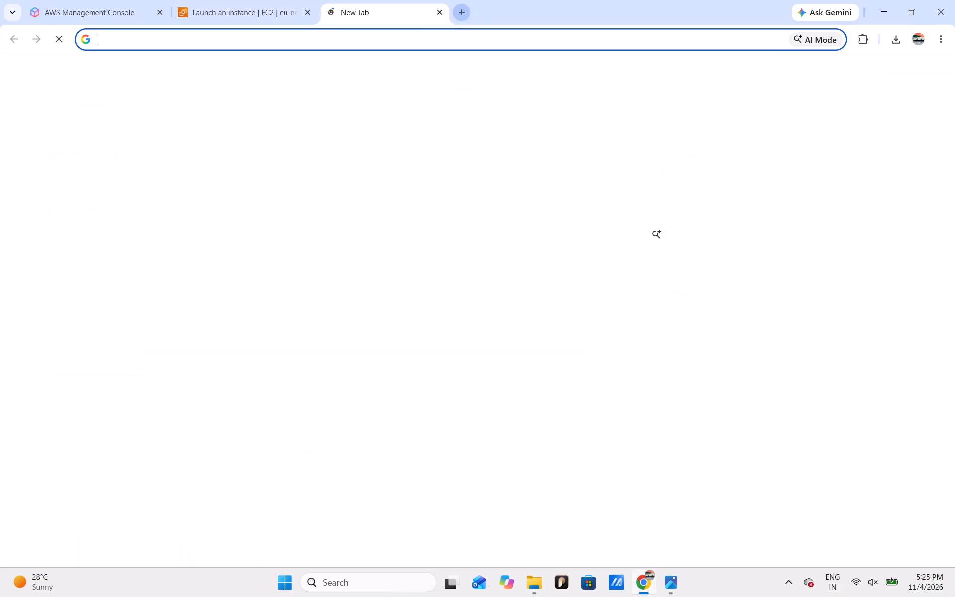
pyautogui.click(382, 241)
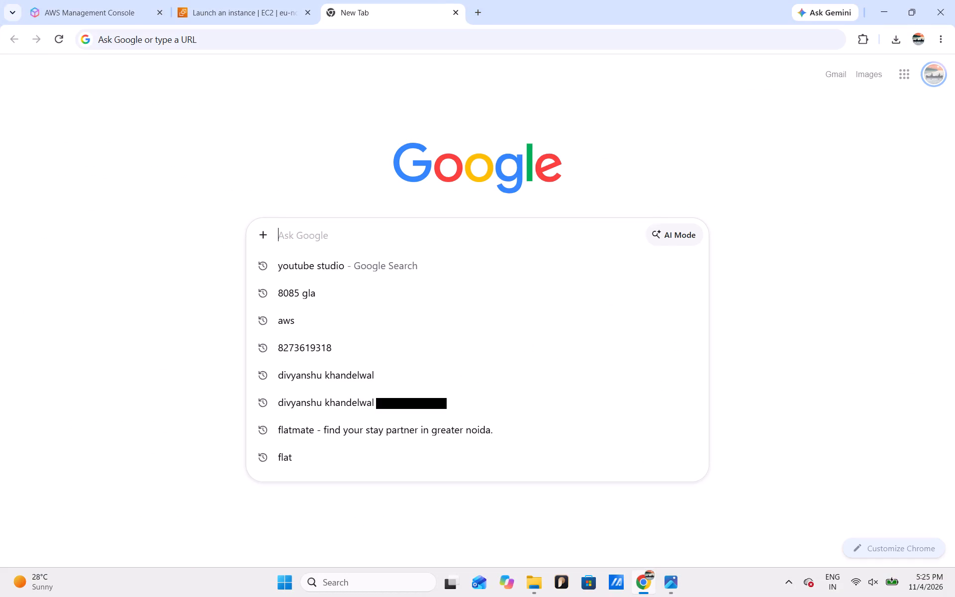
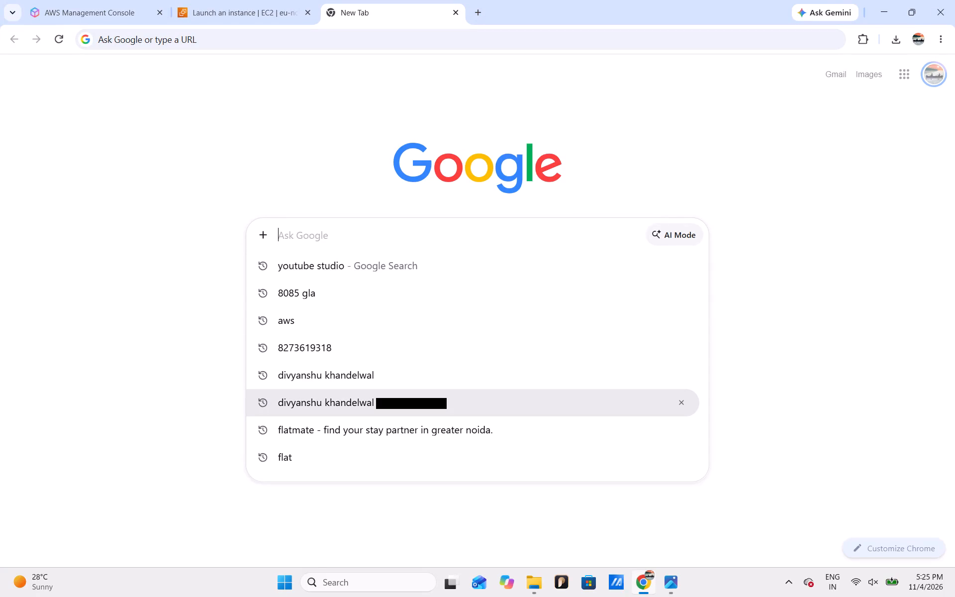
# Remove the two personal-name searches, "flatmate - find your stay partner in greater noida." and "flat" from the Google search history suggestions.
pyautogui.click(684, 405)
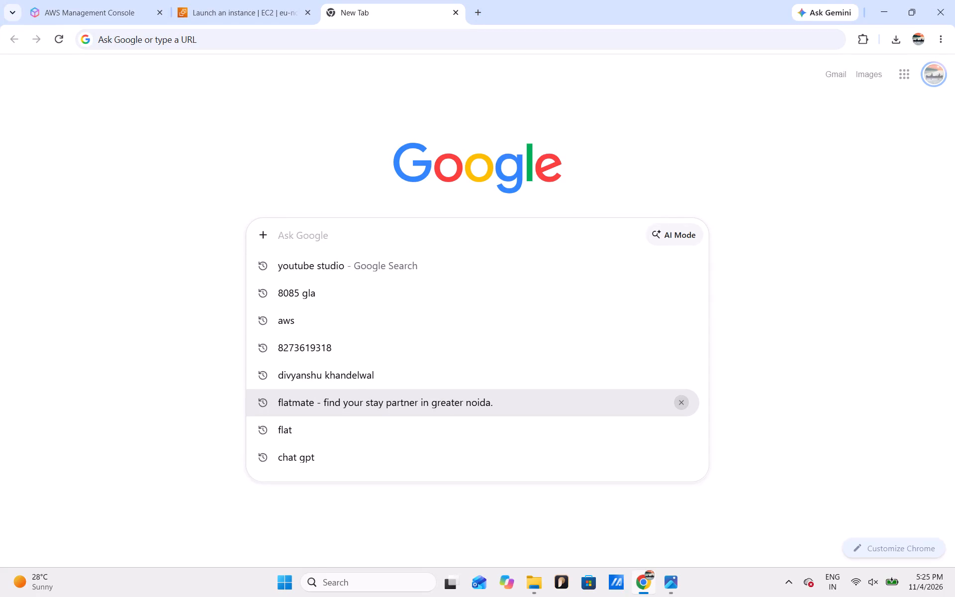
pyautogui.click(683, 405)
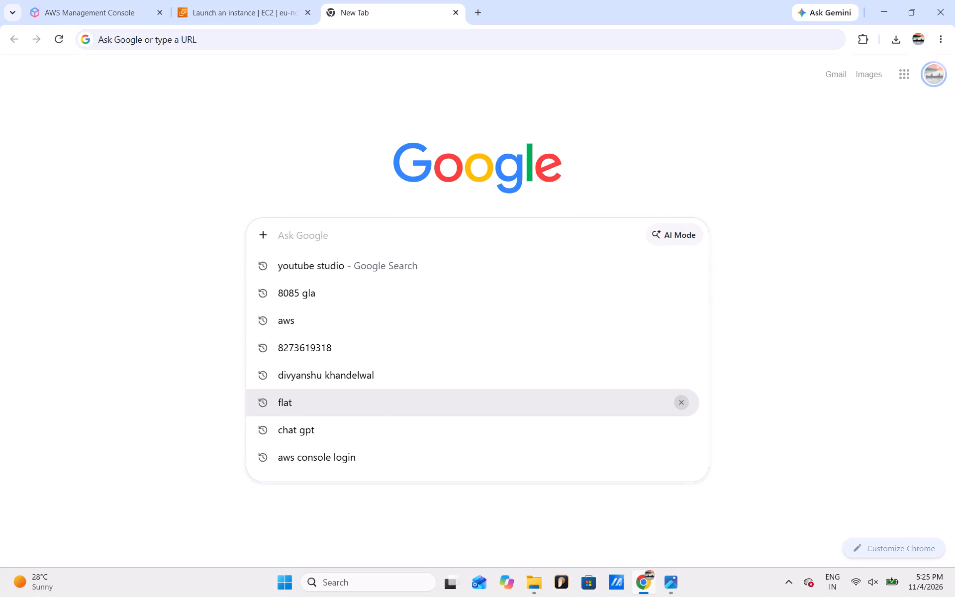
pyautogui.click(683, 401)
pyautogui.click(683, 375)
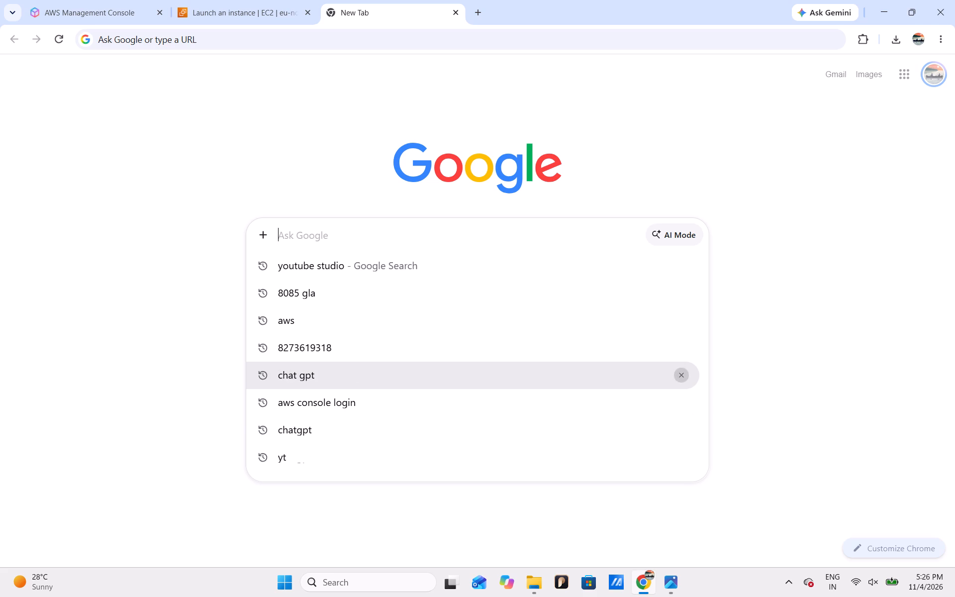
# Close the new browser tab containing the unused Google search.
pyautogui.click(451, 9)
pyautogui.click(457, 14)
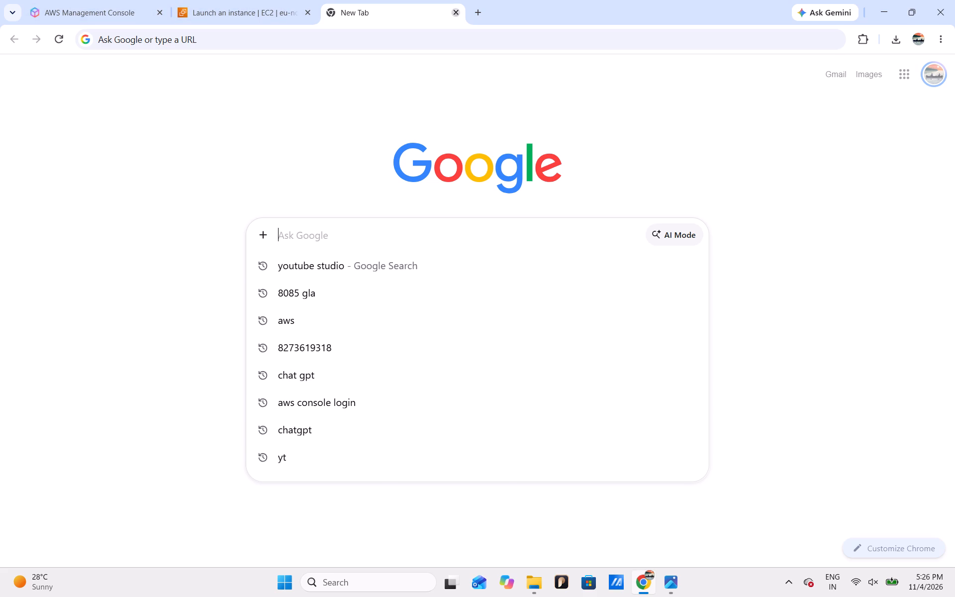
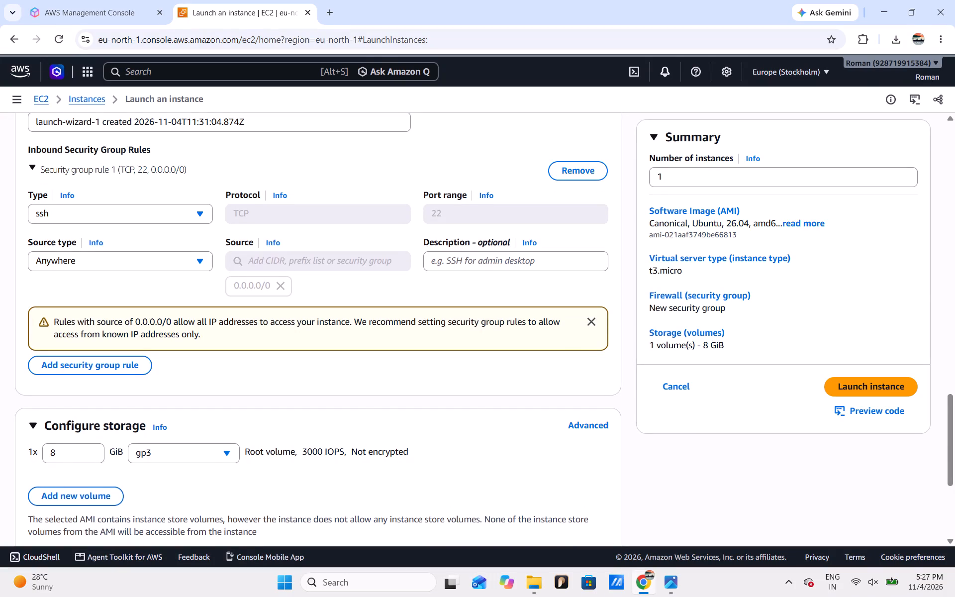
# Review the key pair, network settings, inbound security group rule, storage and file system configuration before launching the instance.
pyautogui.scroll(4, 363, 238)
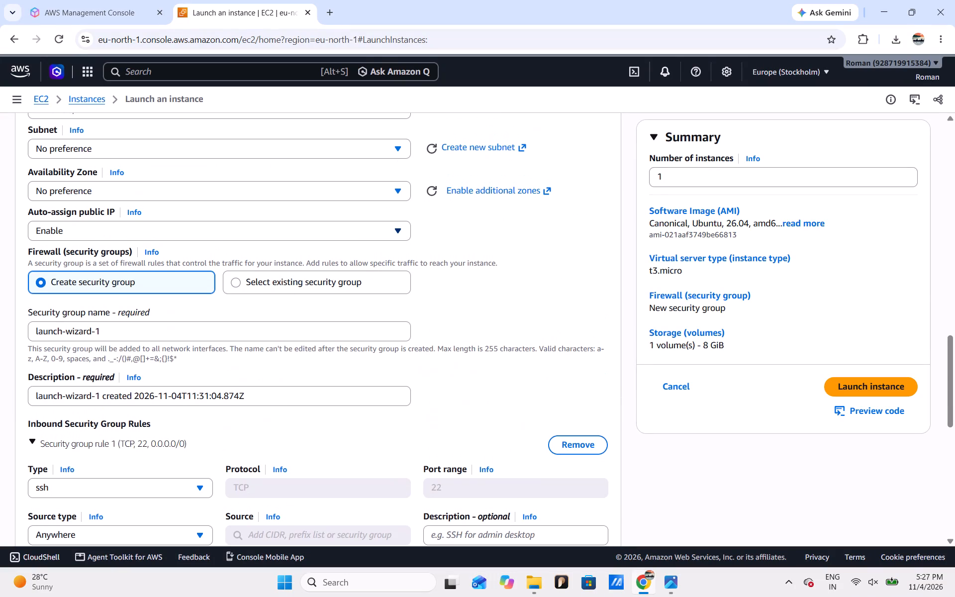
pyautogui.scroll(-1, 363, 238)
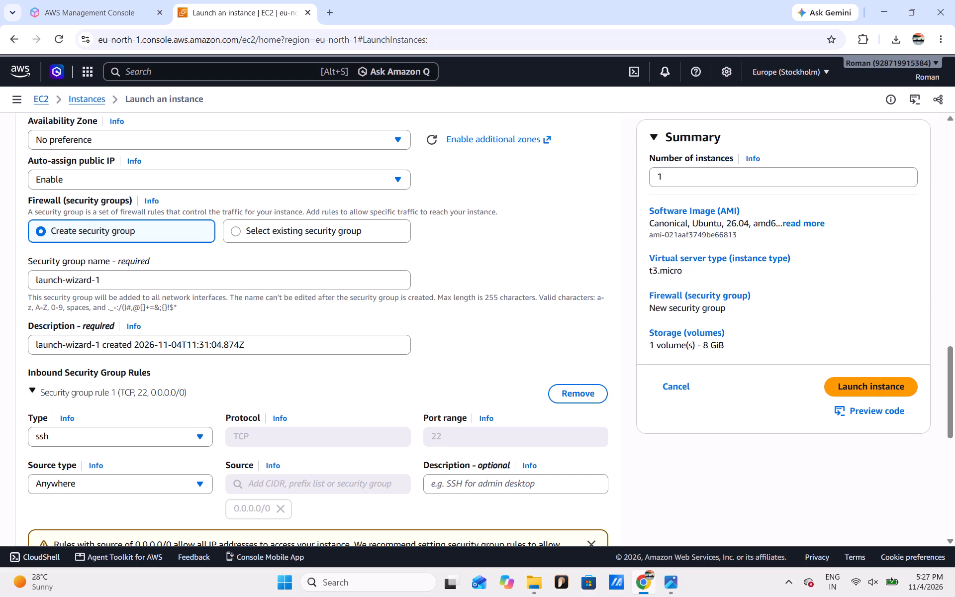
pyautogui.scroll(-1, 363, 238)
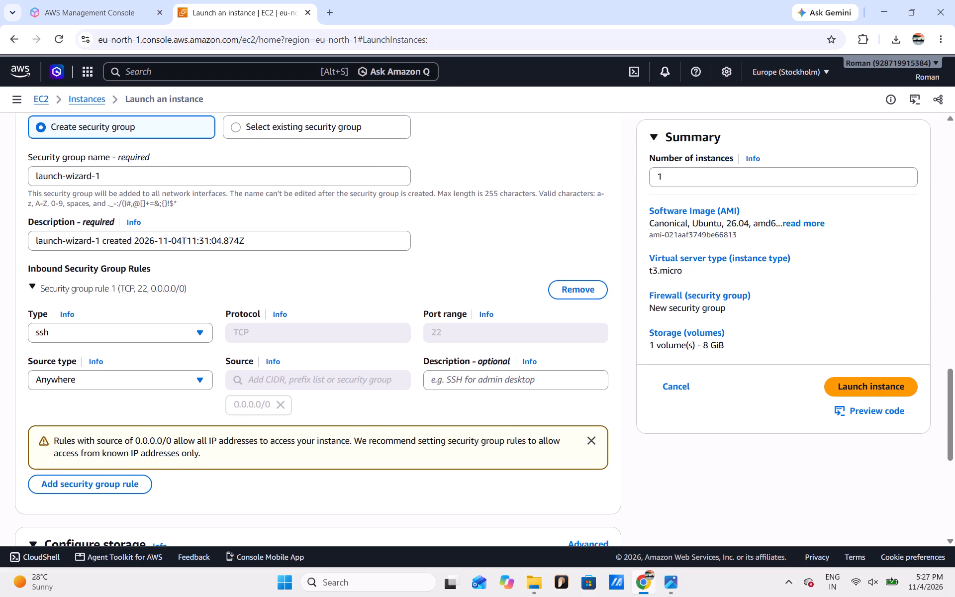
pyautogui.scroll(-1, 363, 238)
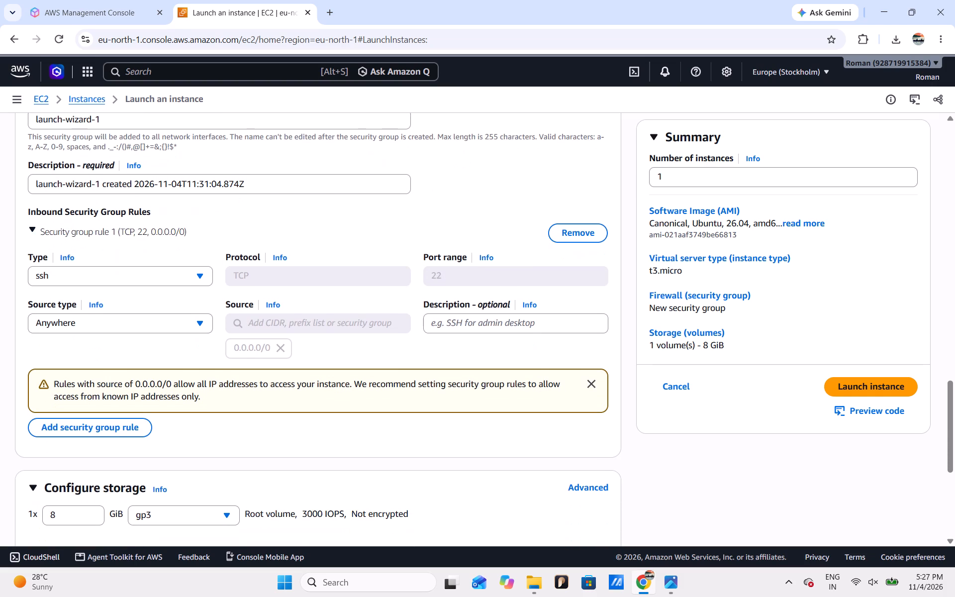
pyautogui.scroll(-1, 355, 262)
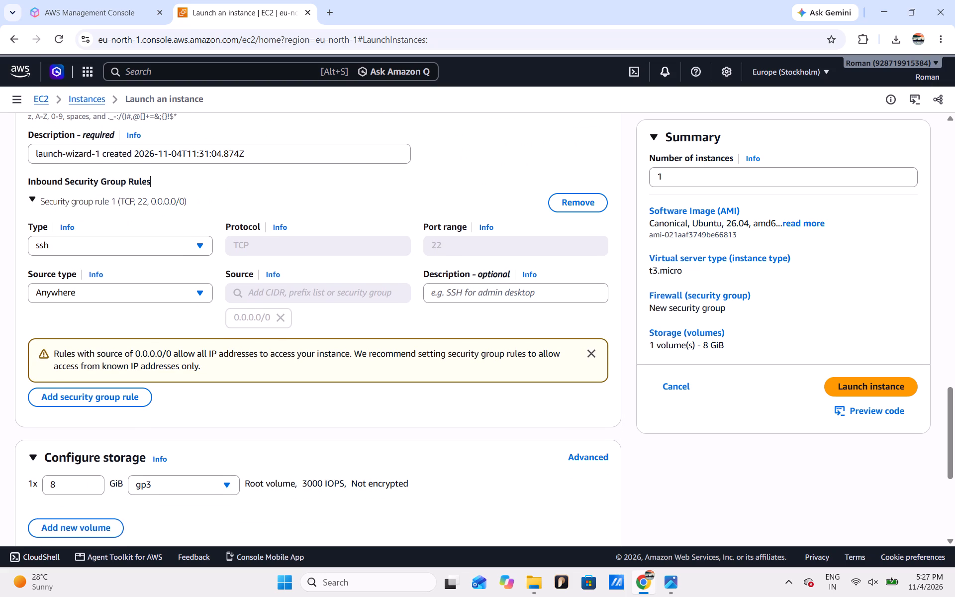
pyautogui.scroll(-1, 355, 262)
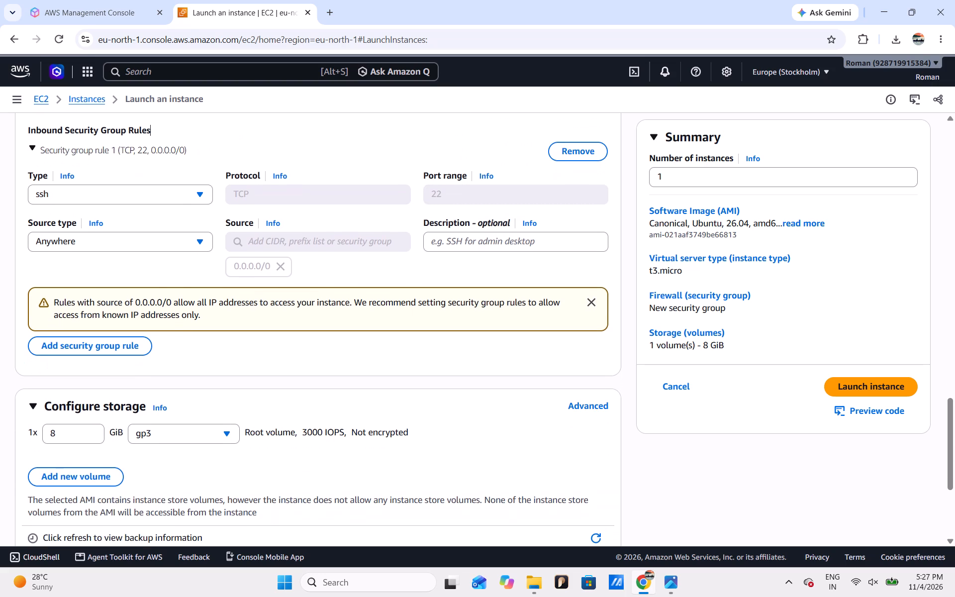
pyautogui.scroll(-4, 355, 262)
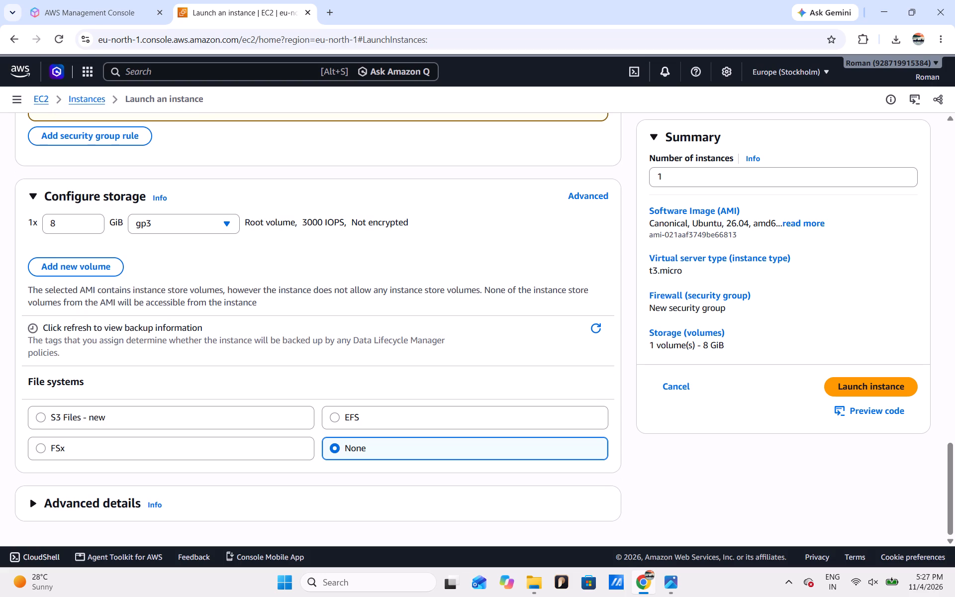
pyautogui.scroll(3, 355, 262)
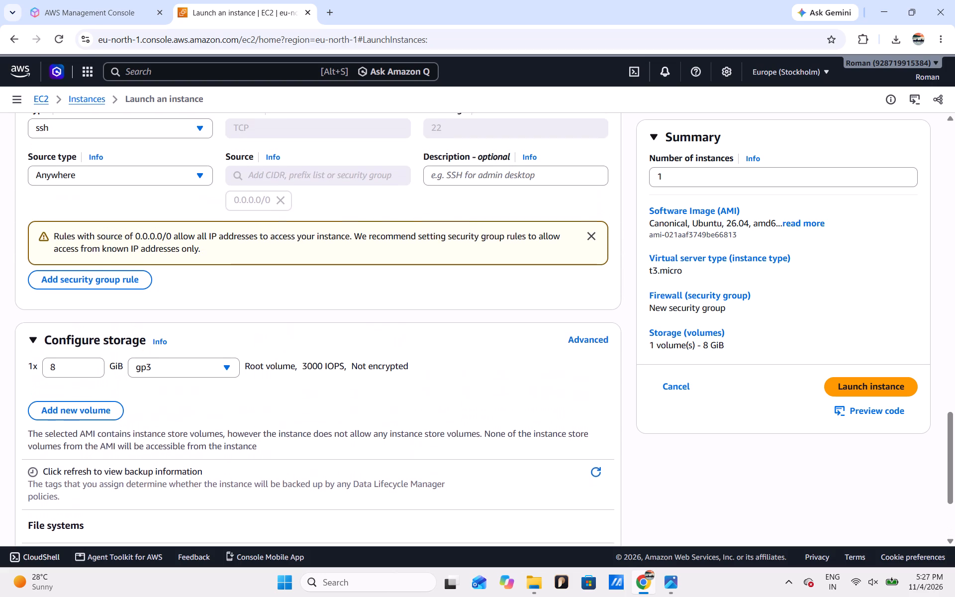
pyautogui.scroll(3, 355, 262)
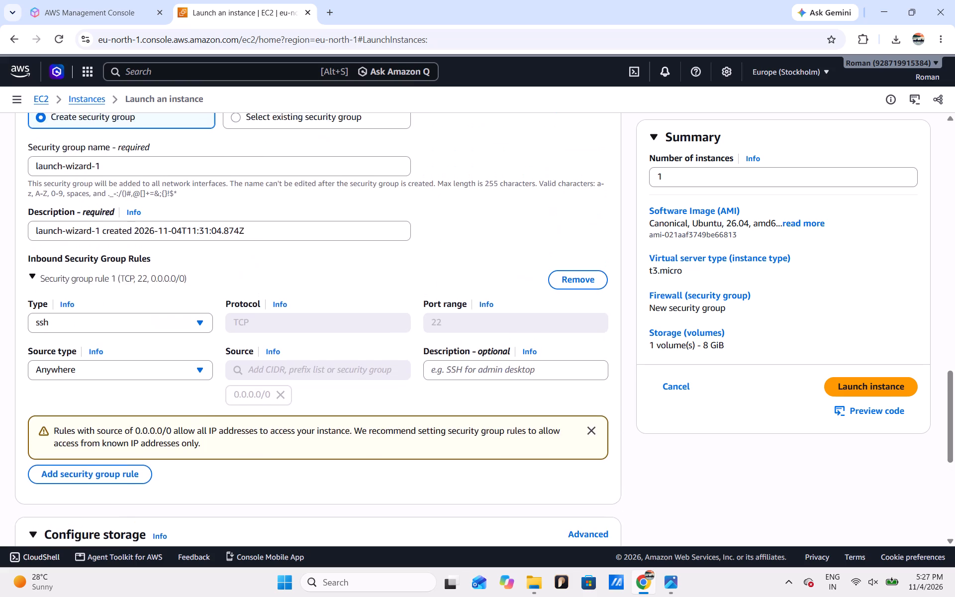
pyautogui.scroll(3, 355, 262)
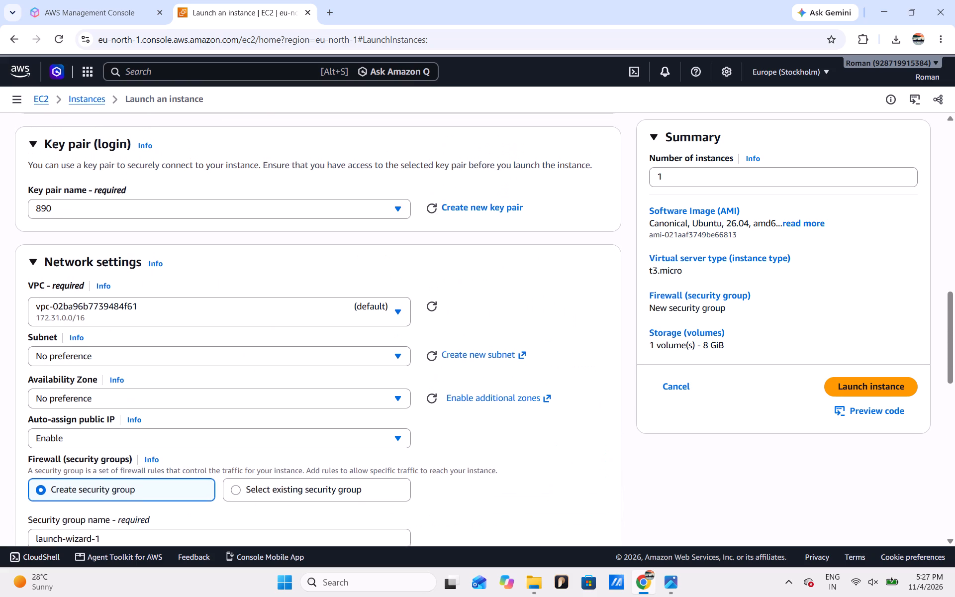
pyautogui.scroll(-1, 355, 262)
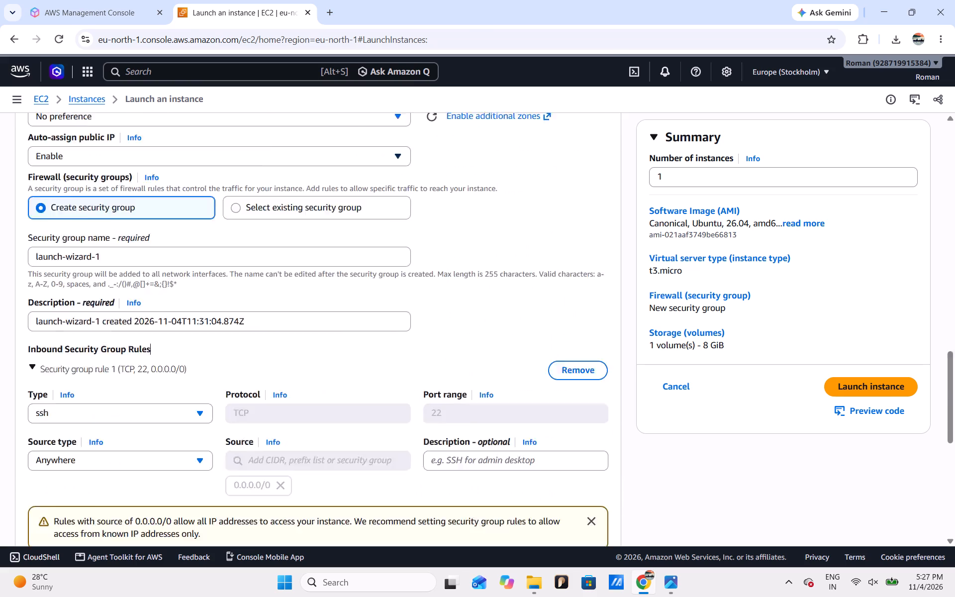
pyautogui.scroll(-1, 355, 262)
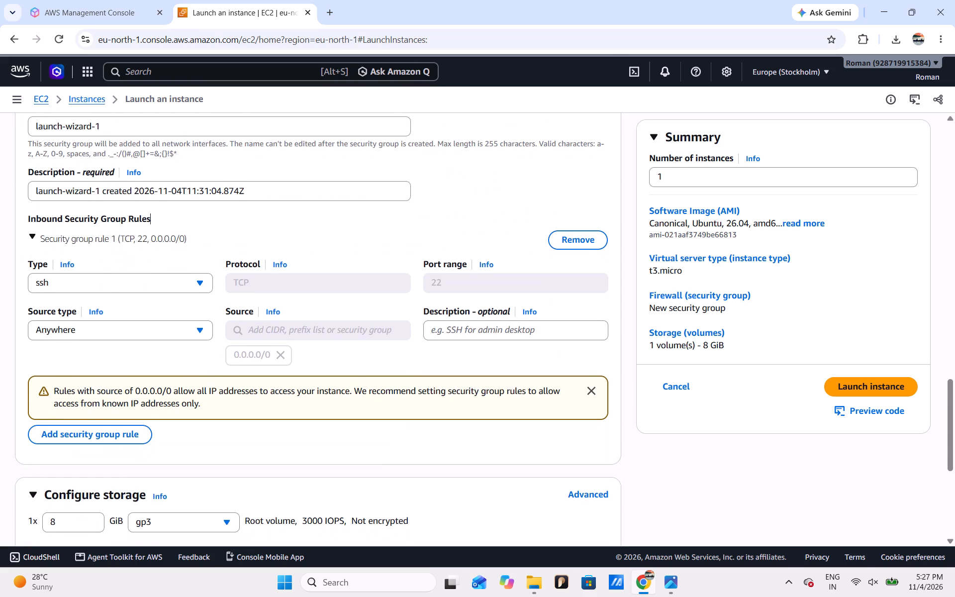
pyautogui.scroll(-1, 355, 262)
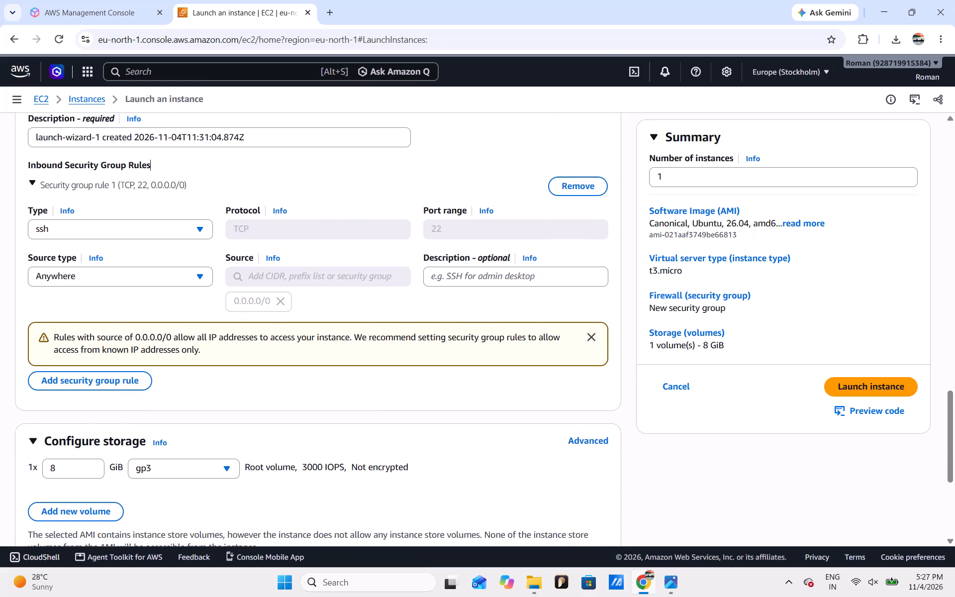
pyautogui.scroll(-1, 355, 262)
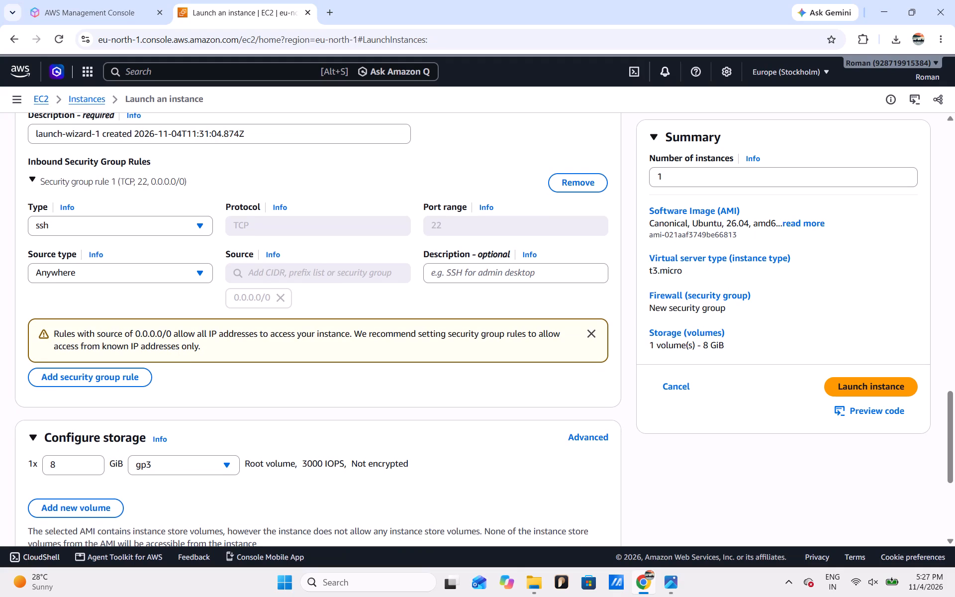
pyautogui.scroll(-1, 355, 262)
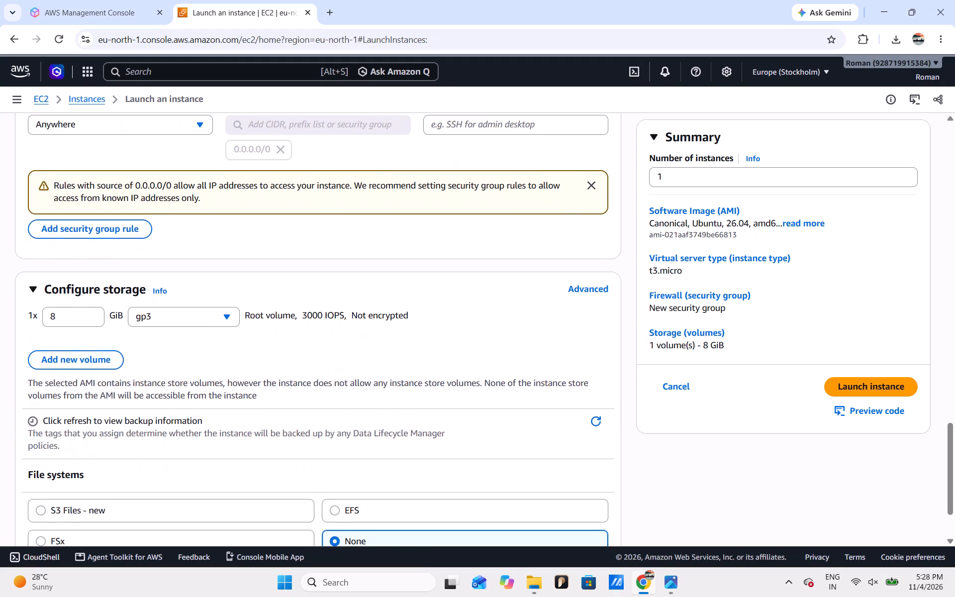
pyautogui.scroll(-2, 355, 262)
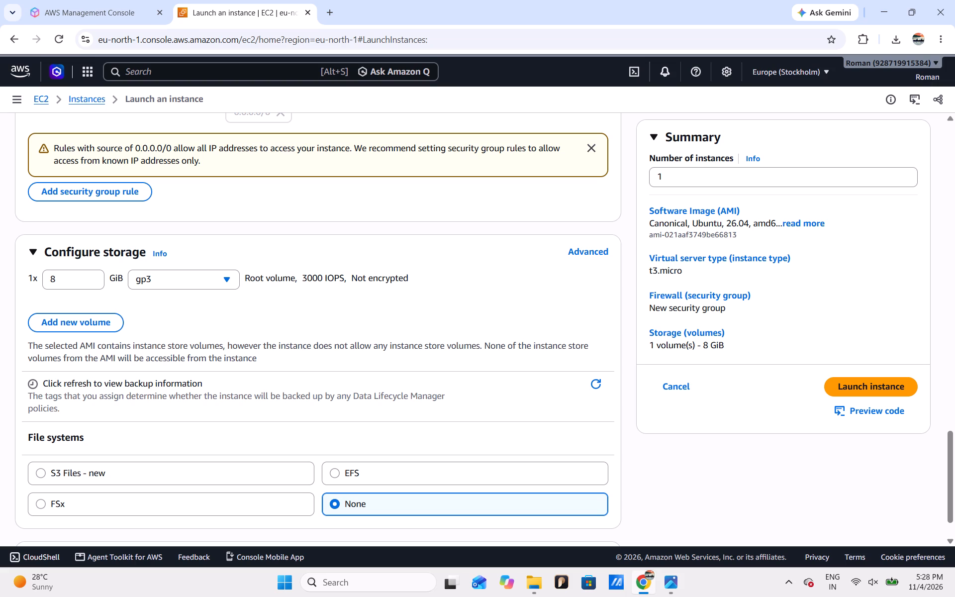
pyautogui.scroll(-1, 355, 262)
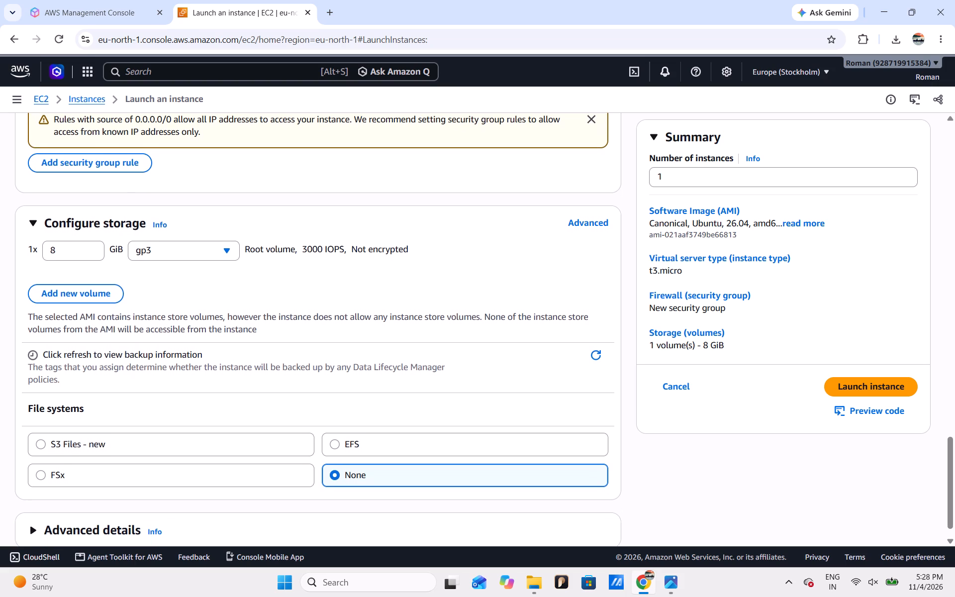
pyautogui.scroll(-2, 355, 262)
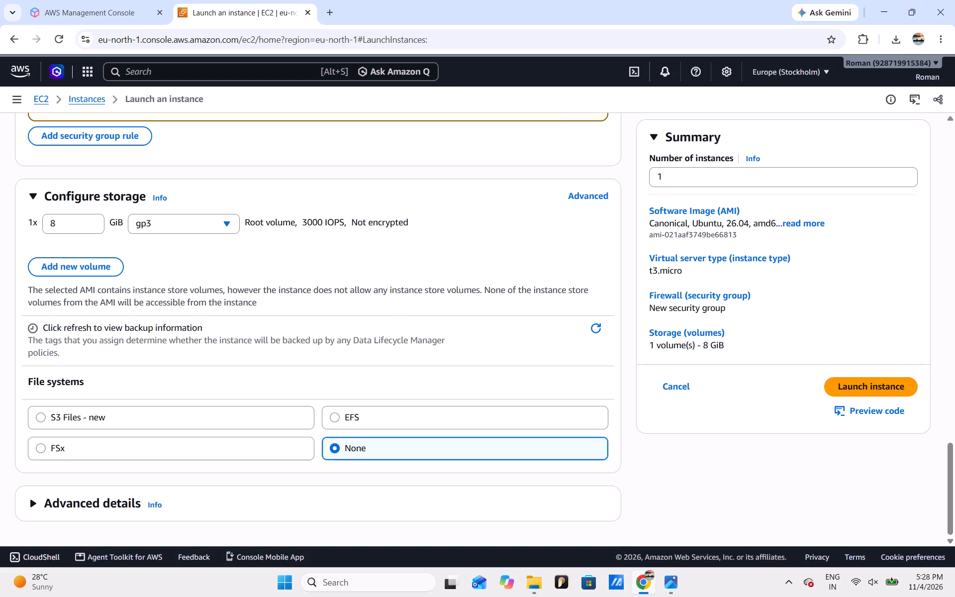
# Launch the EC2 instance with the reviewed configuration and go through the follow-up options on the launch result page.
pyautogui.click(858, 383)
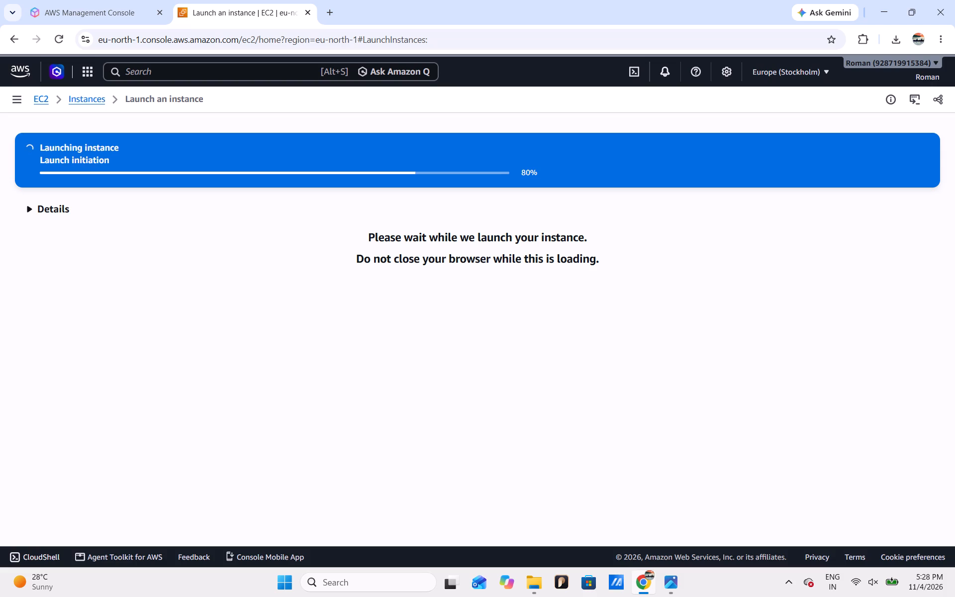
pyautogui.scroll(-1, 574, 244)
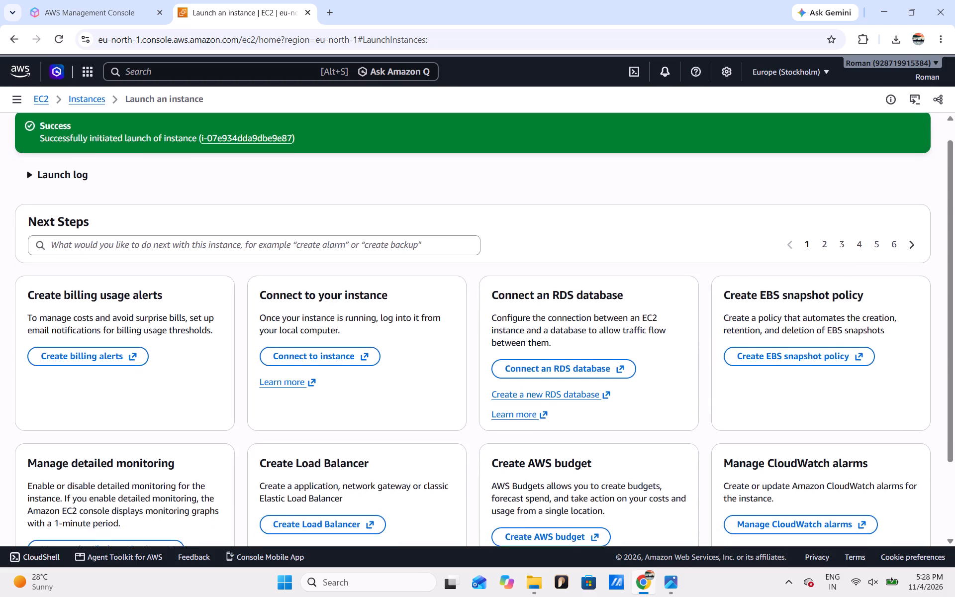
pyautogui.scroll(-1, 574, 244)
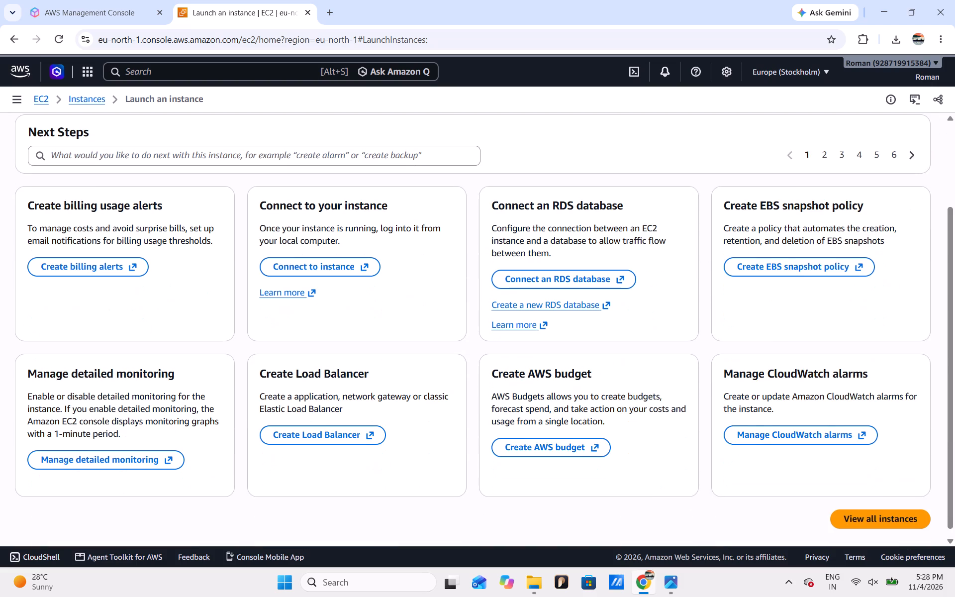
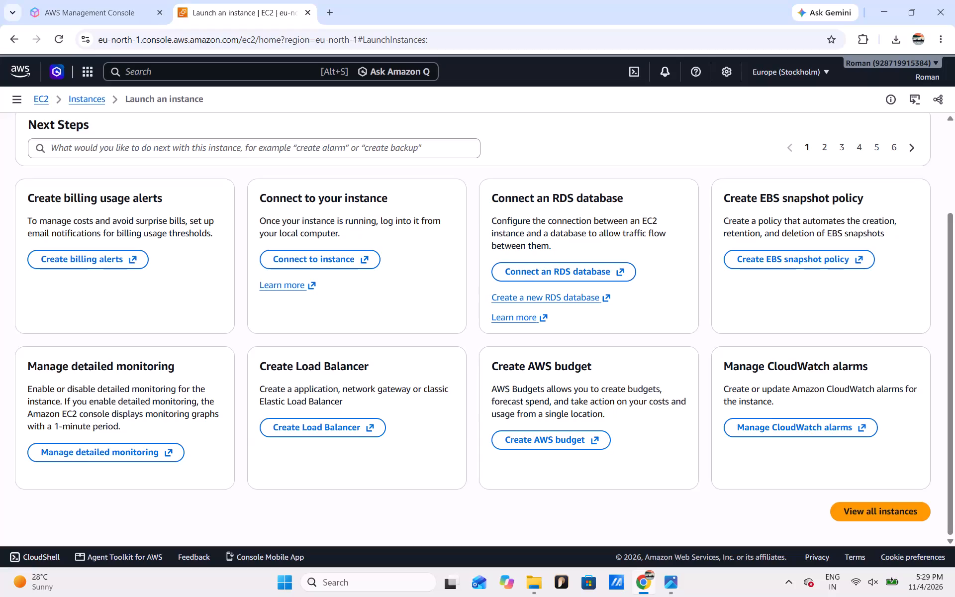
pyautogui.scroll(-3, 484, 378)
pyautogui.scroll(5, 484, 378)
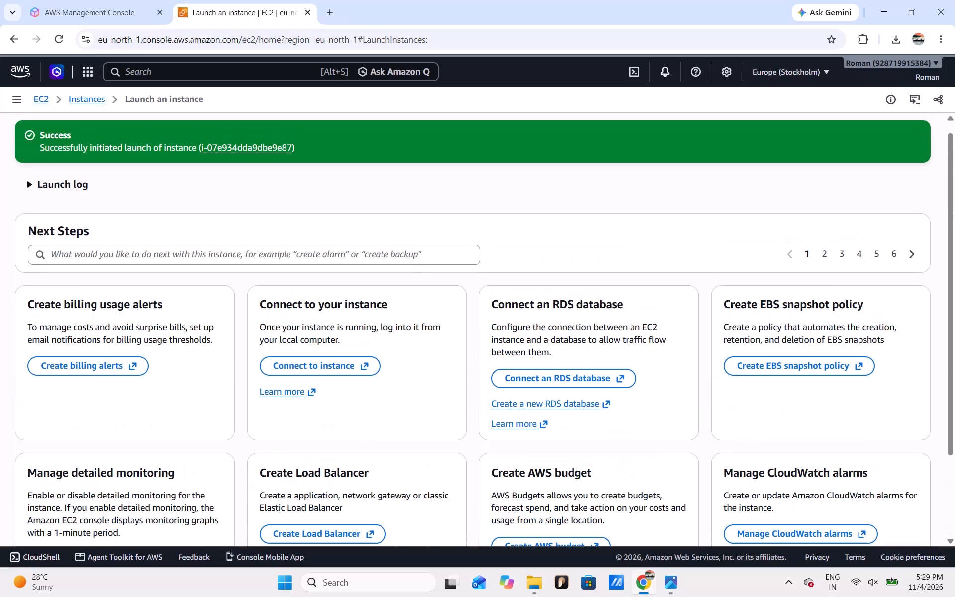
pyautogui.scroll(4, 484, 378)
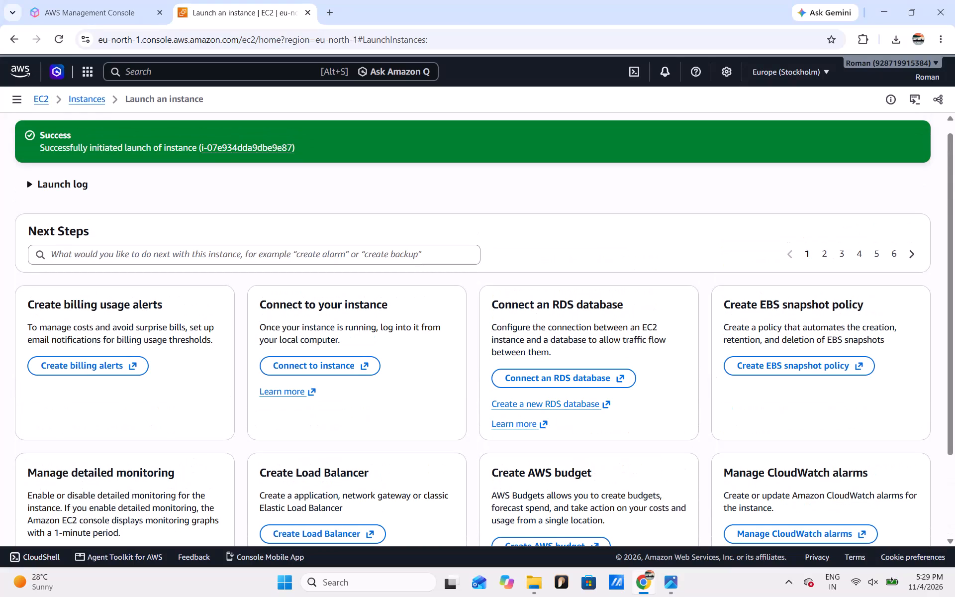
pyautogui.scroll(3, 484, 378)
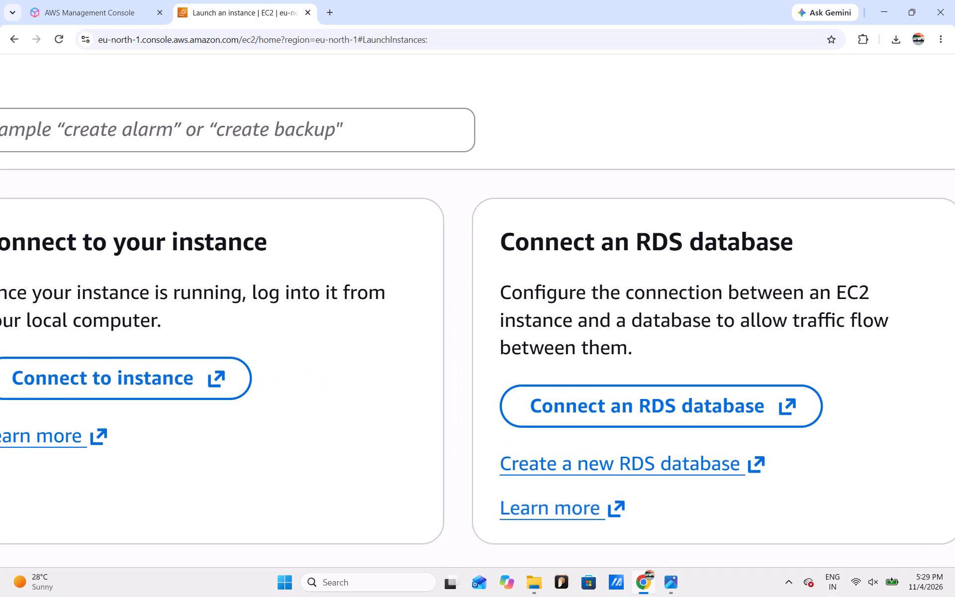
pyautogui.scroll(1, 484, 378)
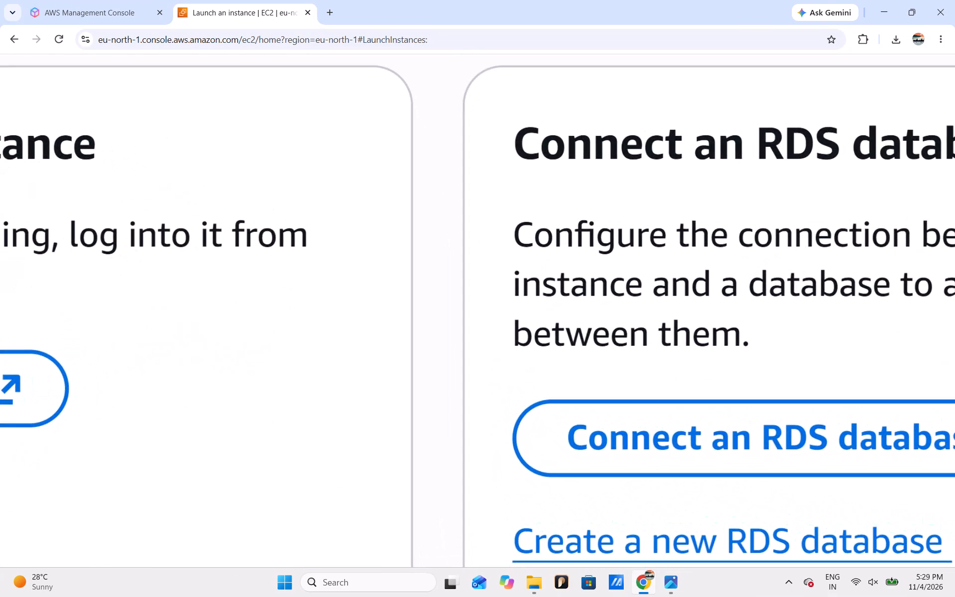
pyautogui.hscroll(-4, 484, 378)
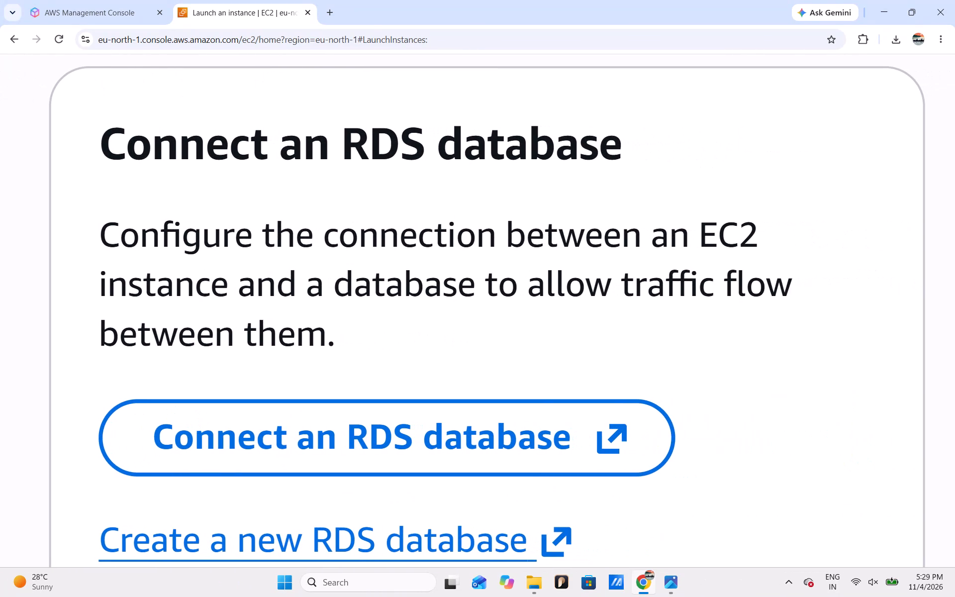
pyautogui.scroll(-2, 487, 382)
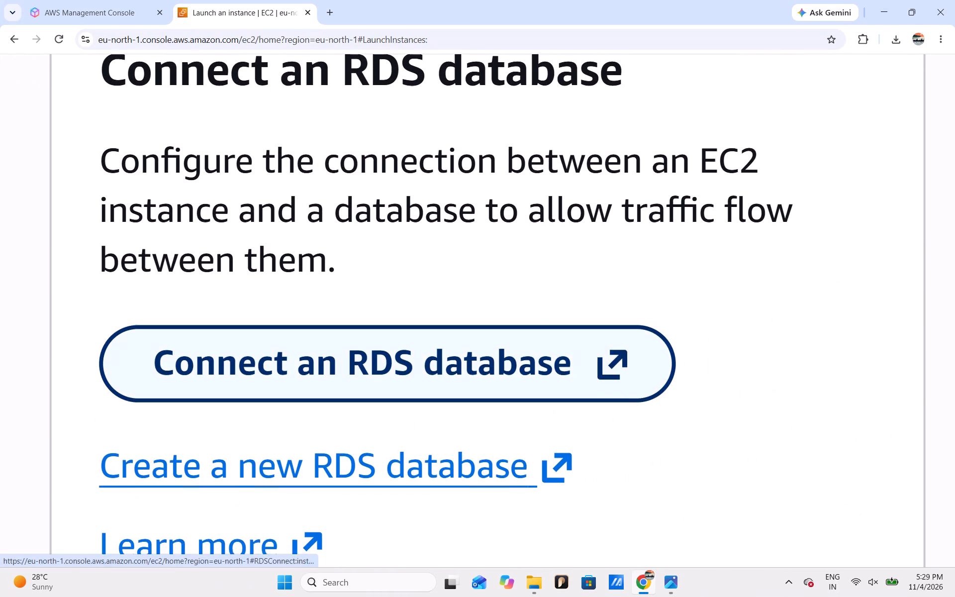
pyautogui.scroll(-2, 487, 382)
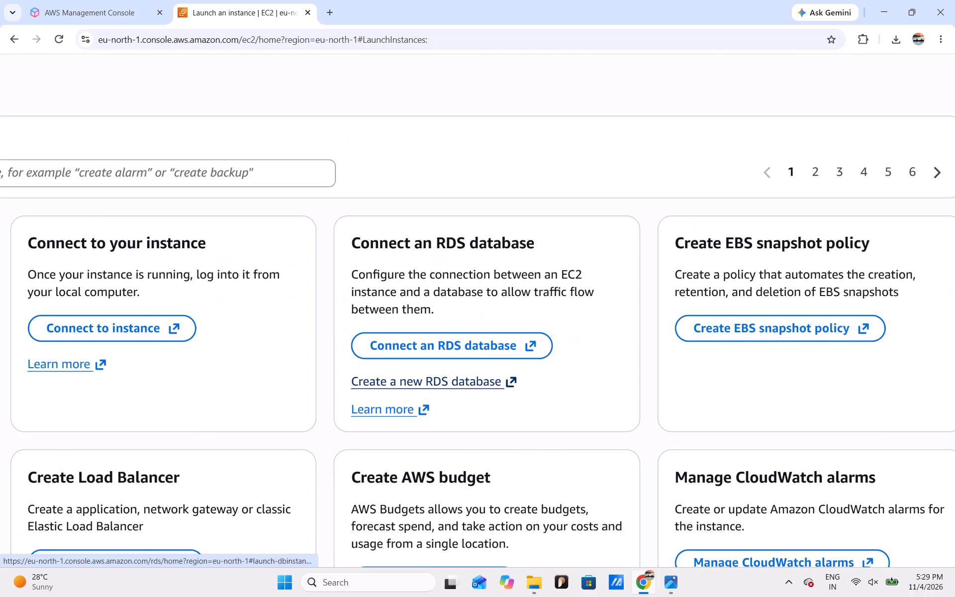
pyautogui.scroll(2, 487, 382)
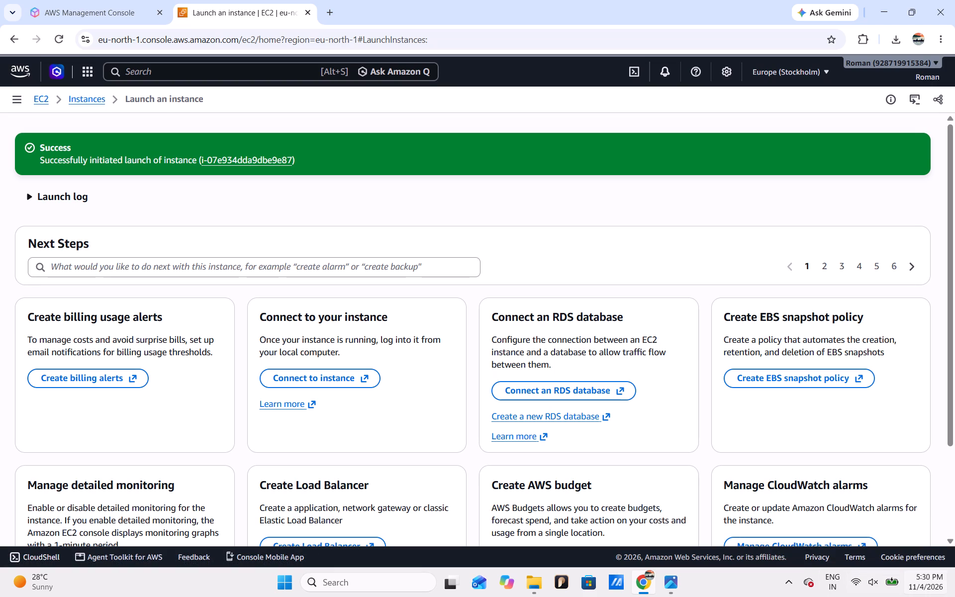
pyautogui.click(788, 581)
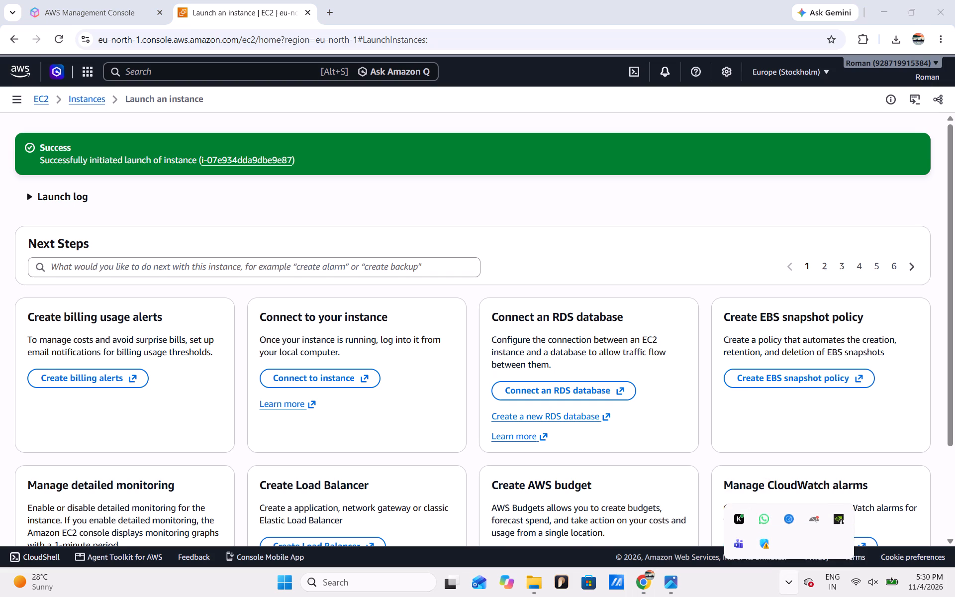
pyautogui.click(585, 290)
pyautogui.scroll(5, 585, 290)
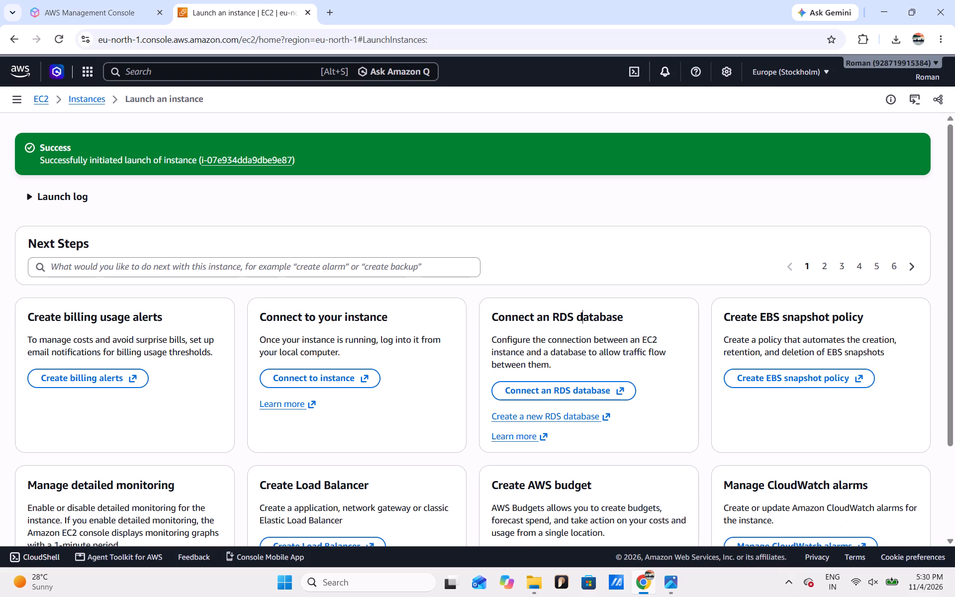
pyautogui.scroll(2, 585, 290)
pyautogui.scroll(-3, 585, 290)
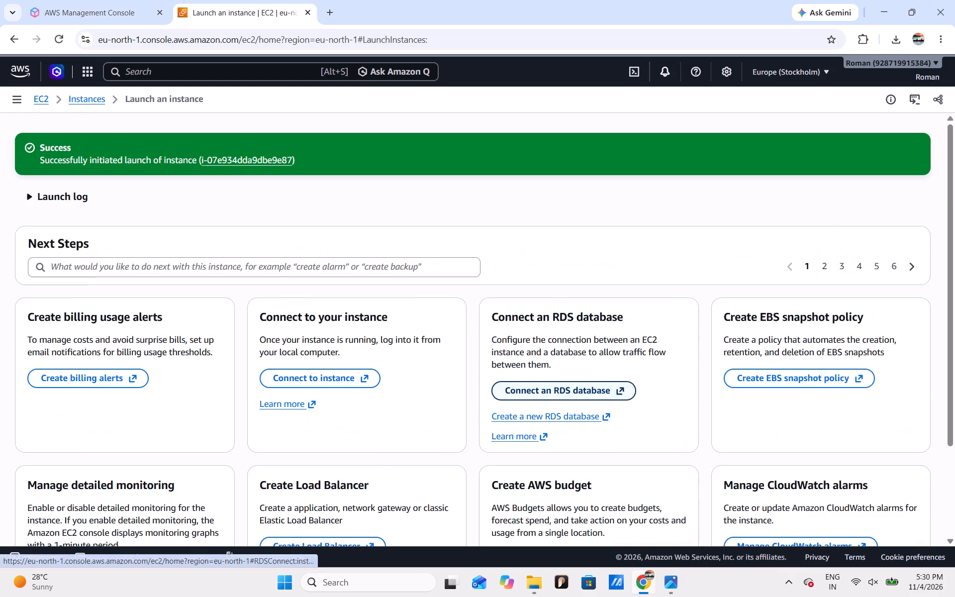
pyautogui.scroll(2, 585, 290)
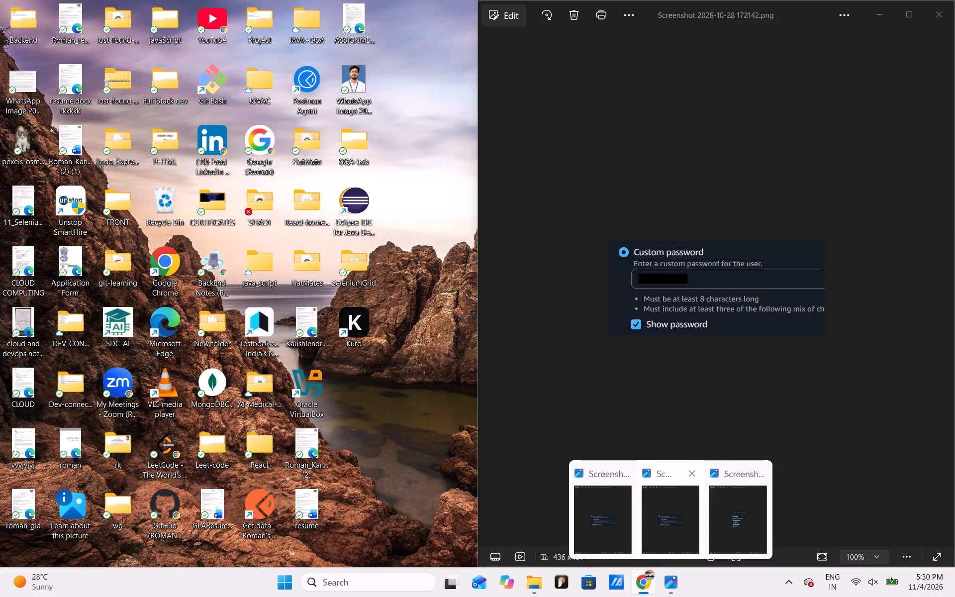
# Close the three open screenshot image windows.
pyautogui.click(690, 475)
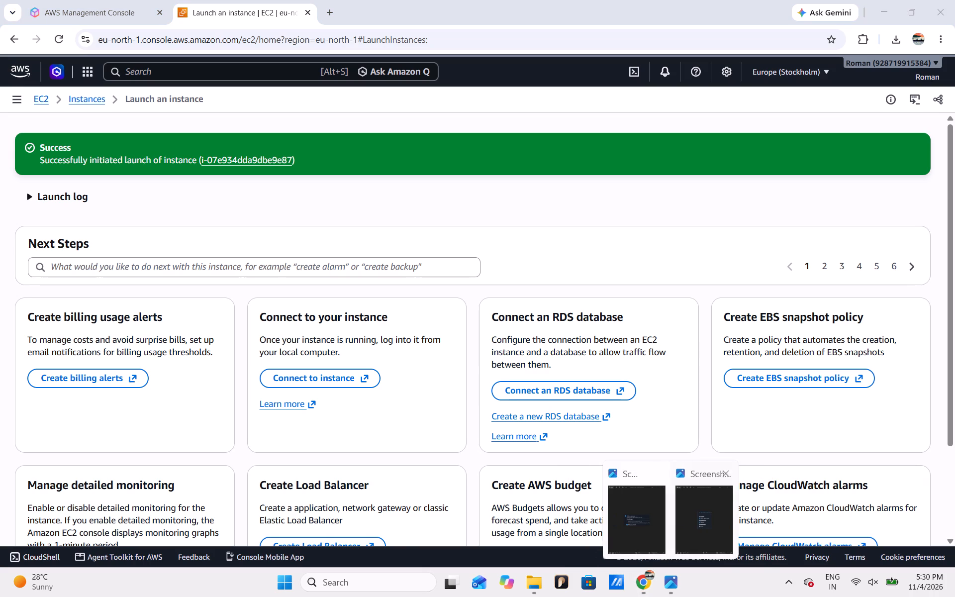
pyautogui.click(664, 472)
pyautogui.click(689, 466)
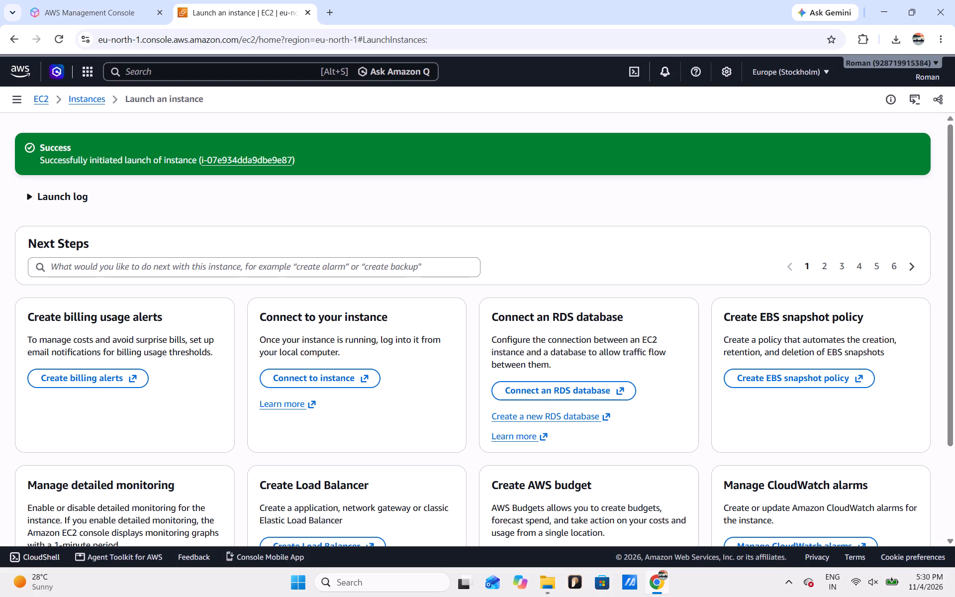
# Open the list of all EC2 instances from the launch result page.
pyautogui.scroll(-5, 119, 156)
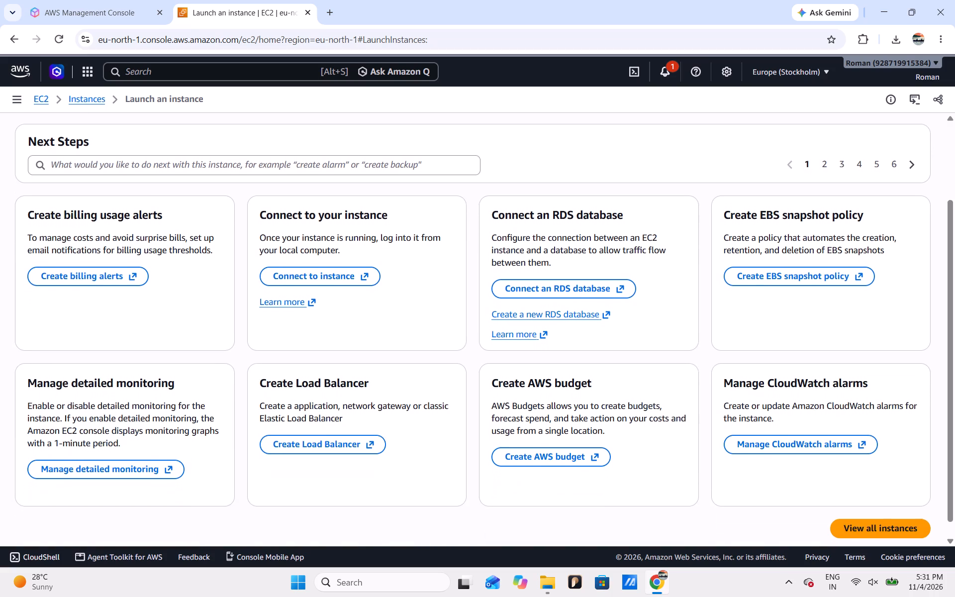
pyautogui.scroll(-1, 119, 156)
pyautogui.scroll(4, 119, 156)
pyautogui.scroll(-4, 119, 156)
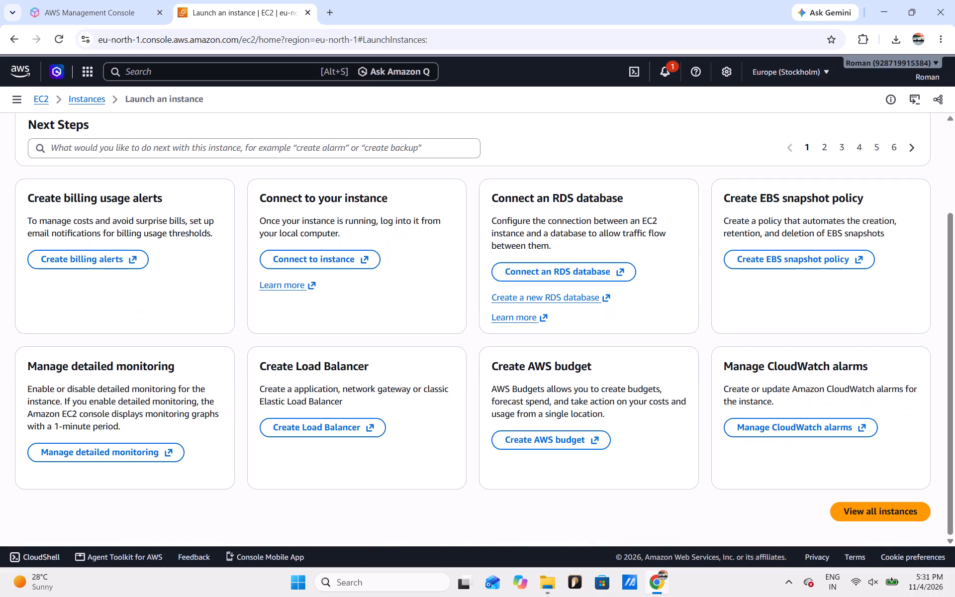
pyautogui.click(838, 513)
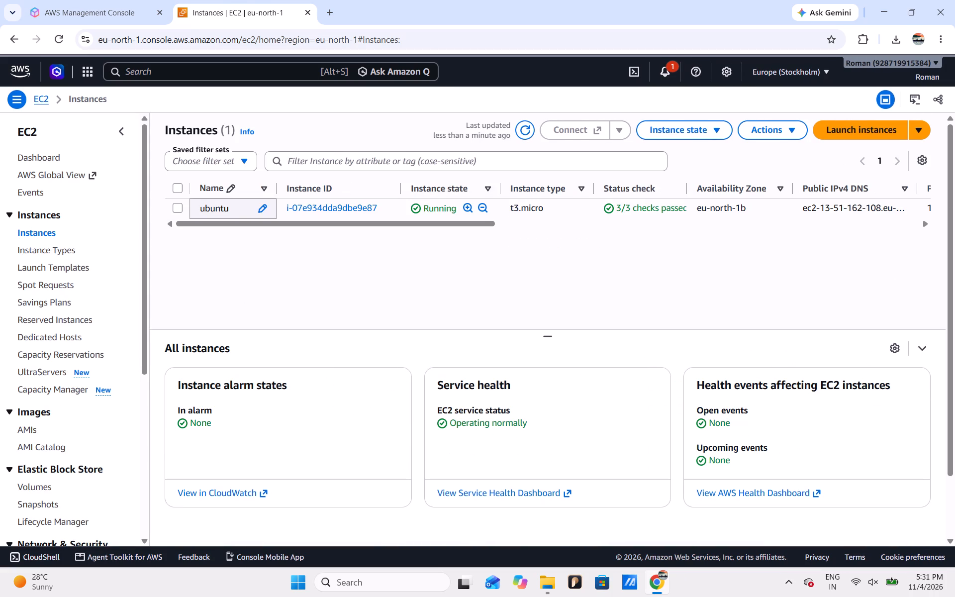
# Select the ubuntu instance and examine its table columns, instance summary and instance details.
pyautogui.click(170, 205)
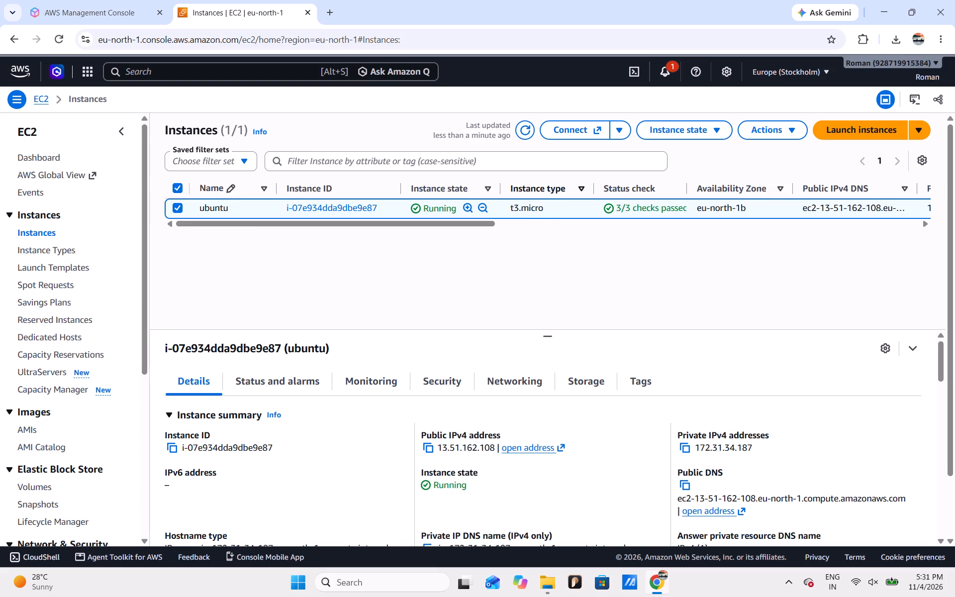
pyautogui.hscroll(-5, 513, 183)
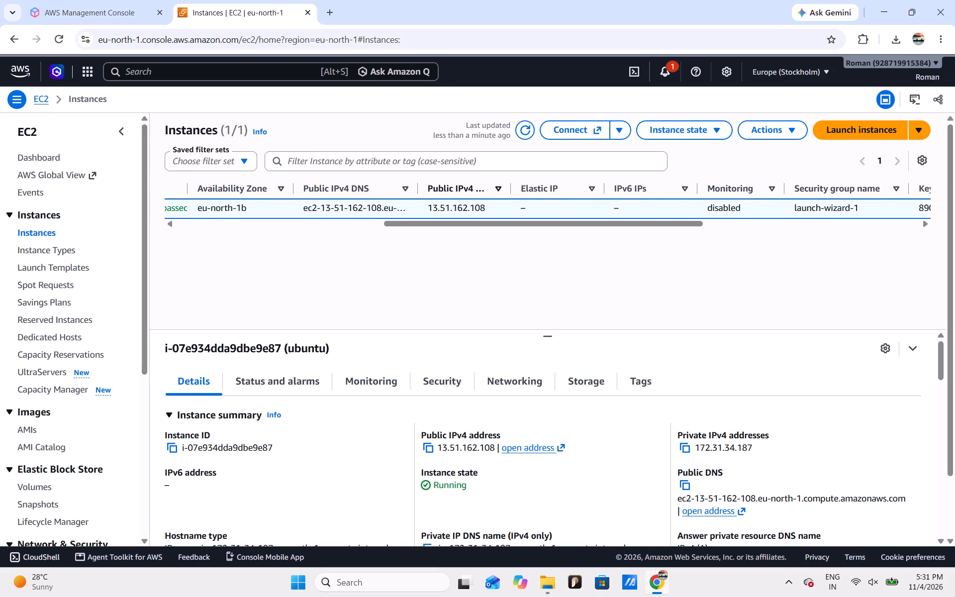
pyautogui.hscroll(7, 493, 202)
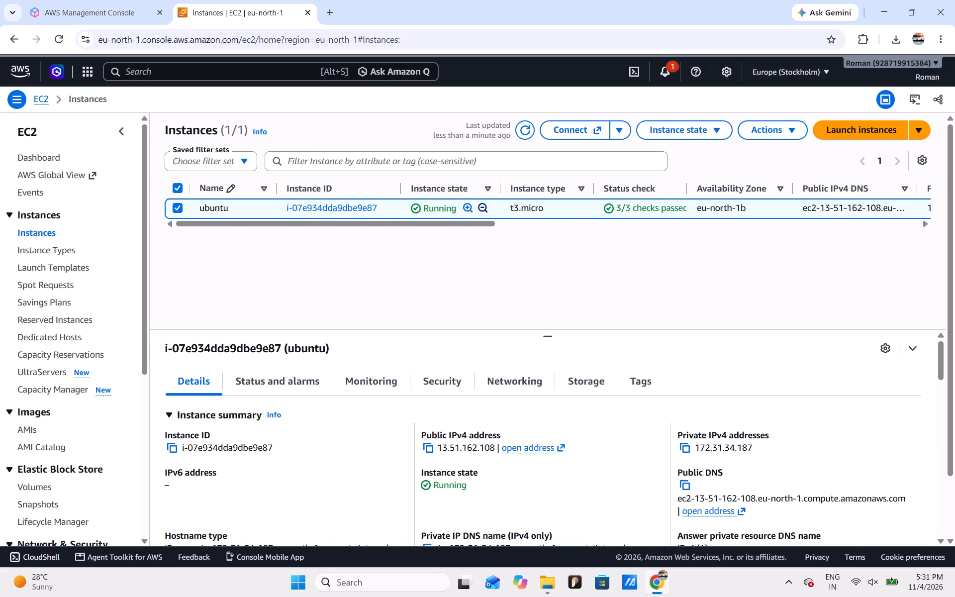
pyautogui.scroll(-4, 418, 257)
pyautogui.scroll(-5, 424, 431)
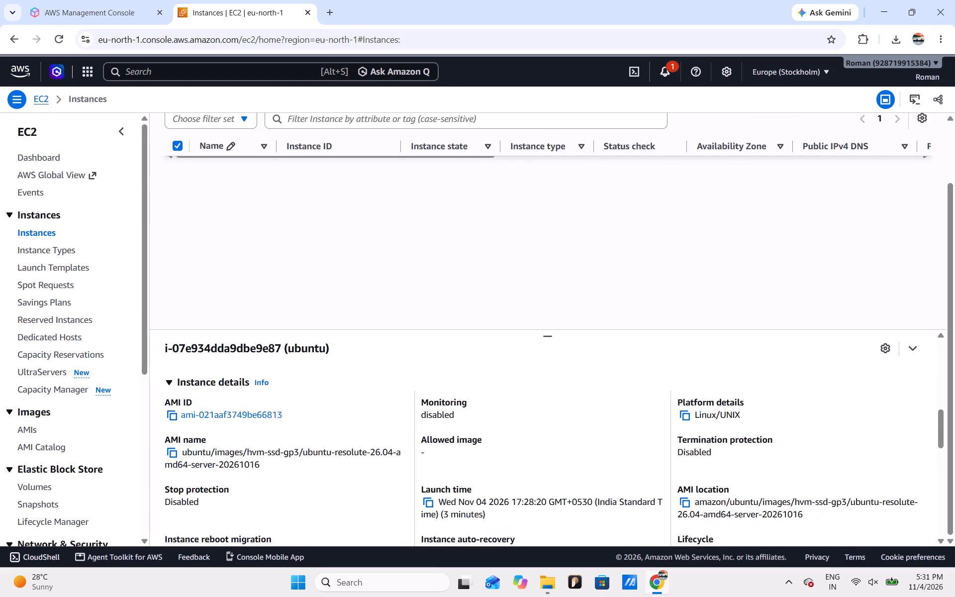
pyautogui.scroll(-8, 424, 431)
pyautogui.scroll(4, 420, 413)
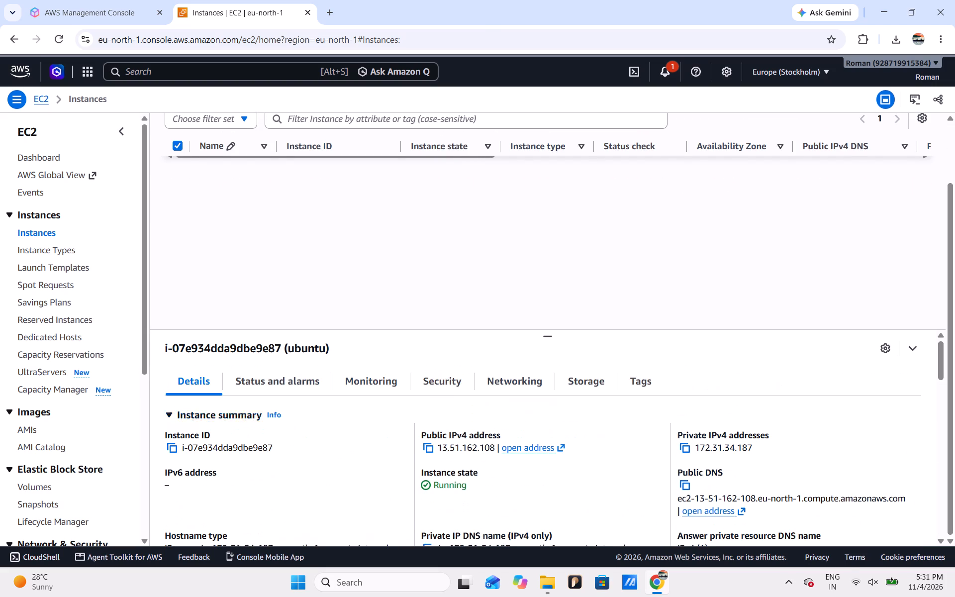
pyautogui.scroll(4, 420, 413)
pyautogui.scroll(2, 471, 295)
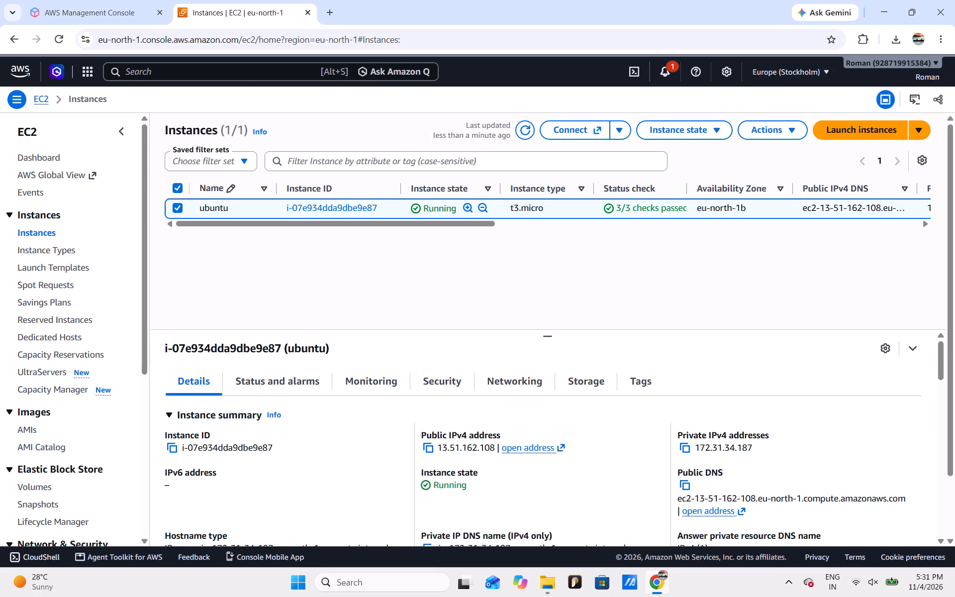
# Connect to the ubuntu instance in the web browser with EC2 Instance Connect, using its public IPv4 address and username ubuntu.
pyautogui.click(557, 127)
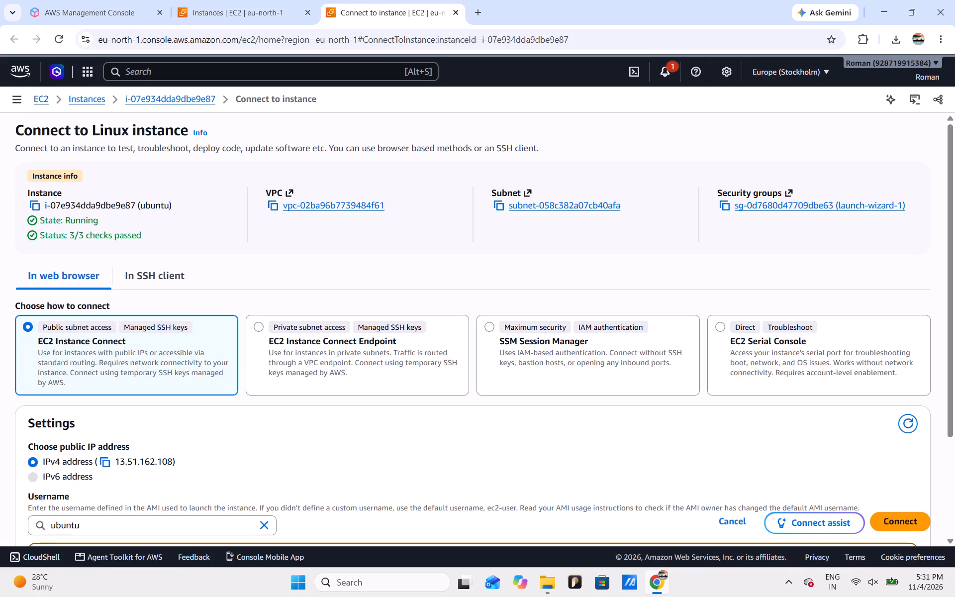
pyautogui.scroll(-1, 367, 275)
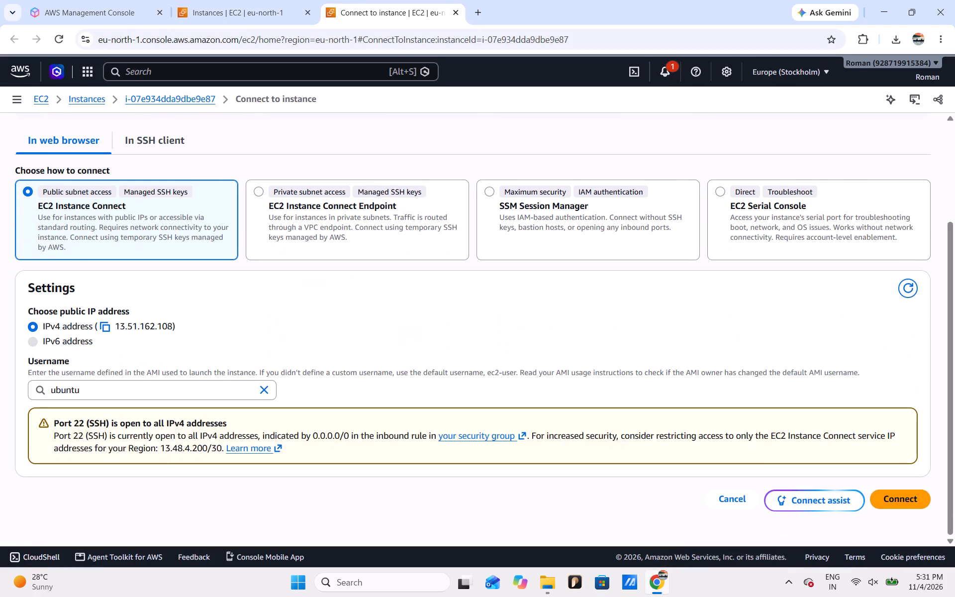
pyautogui.scroll(-2, 367, 275)
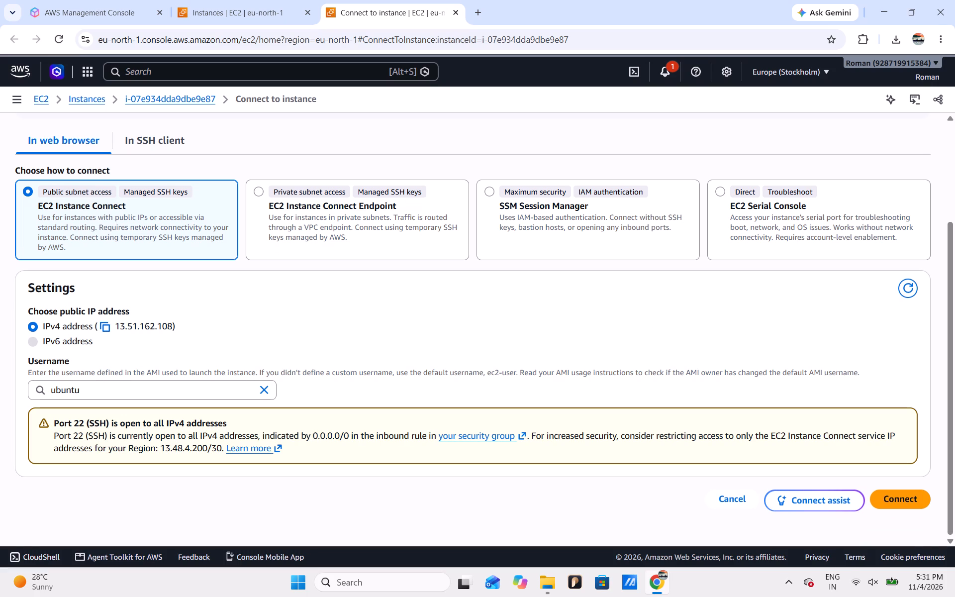
pyautogui.scroll(4, 647, 412)
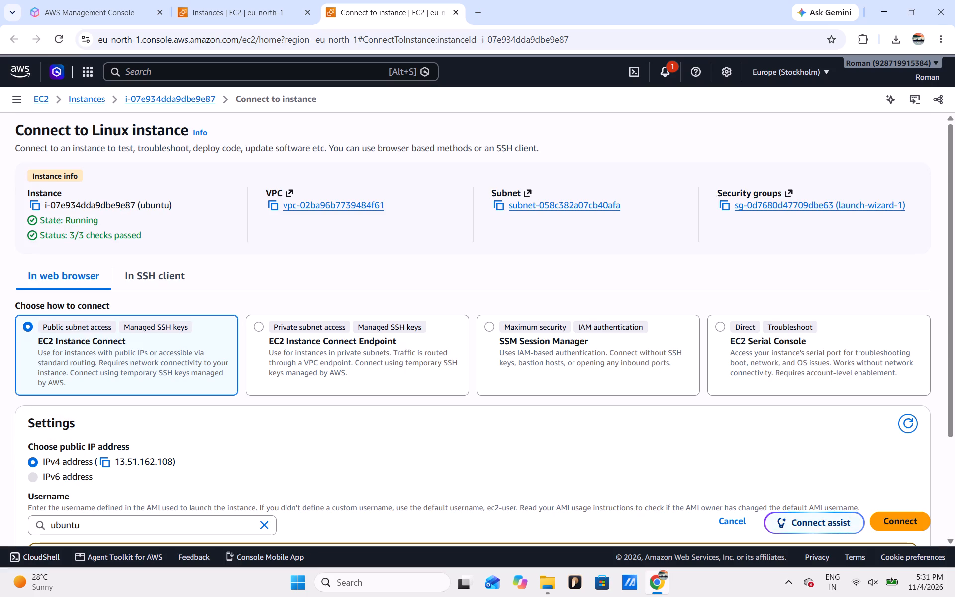
pyautogui.click(910, 513)
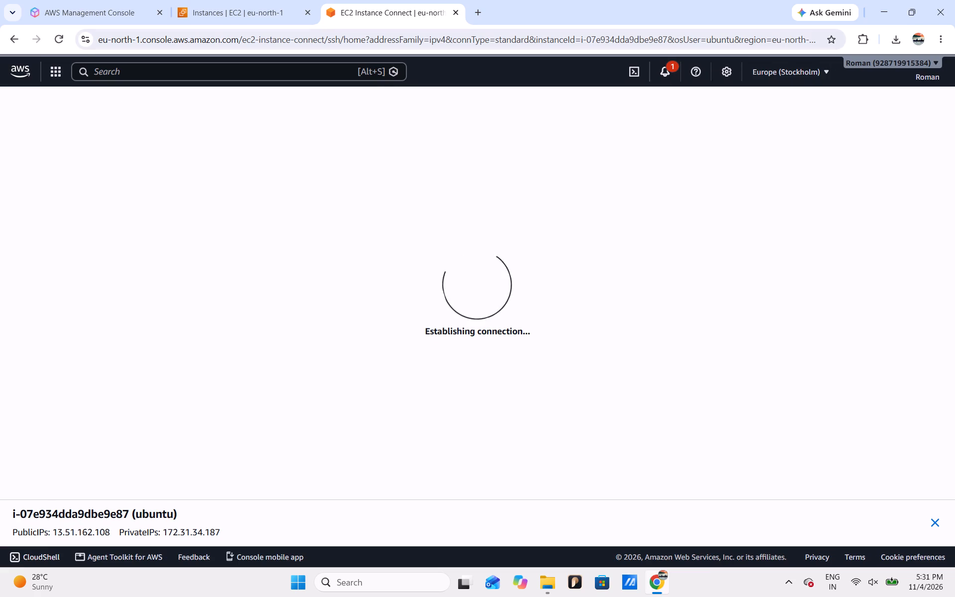
# Check the recent AWS notifications and the account's free plan status.
pyautogui.click(668, 76)
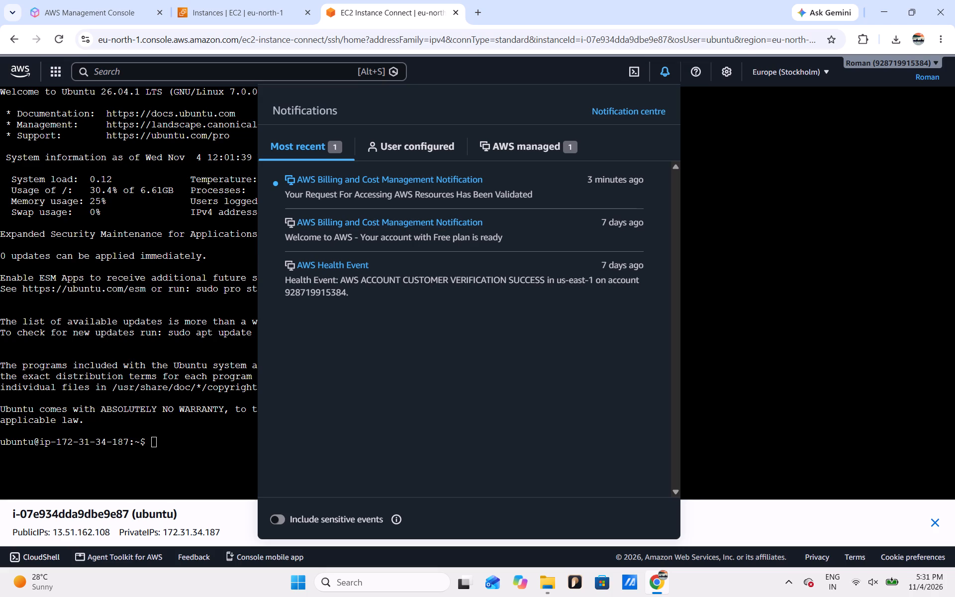
pyautogui.click(871, 64)
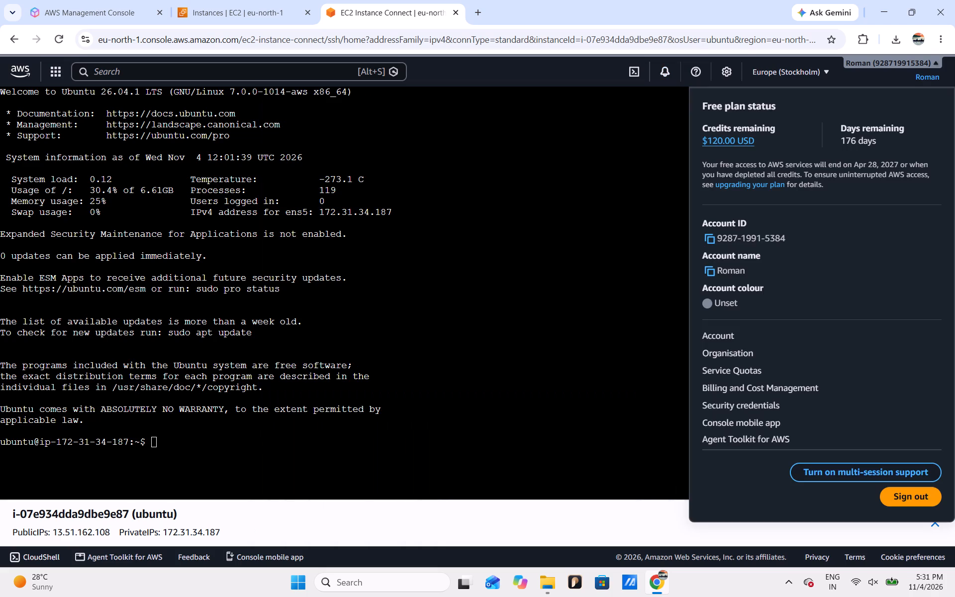
# Close the account details and review the most recent AWS notifications.
pyautogui.click(871, 64)
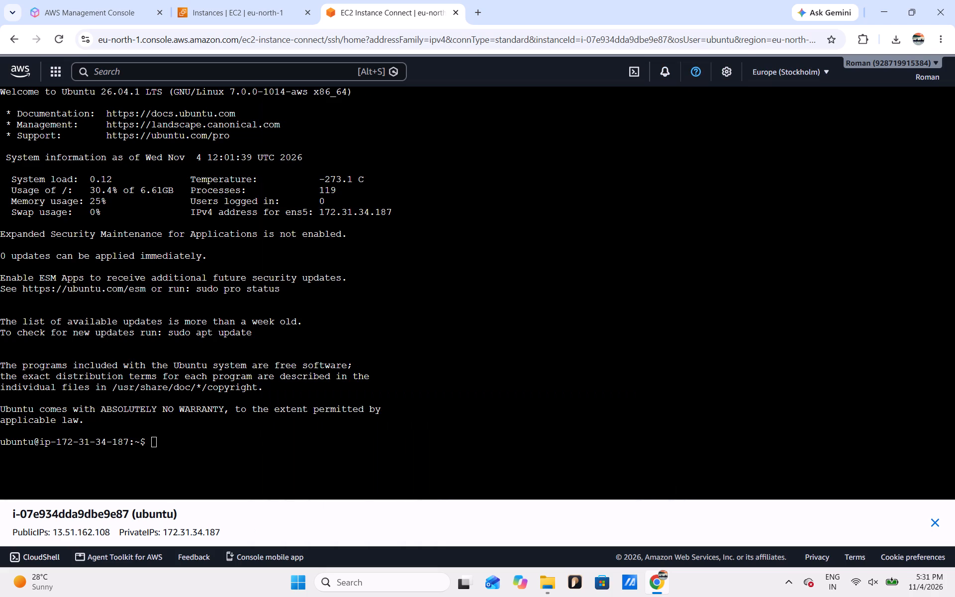
pyautogui.click(670, 71)
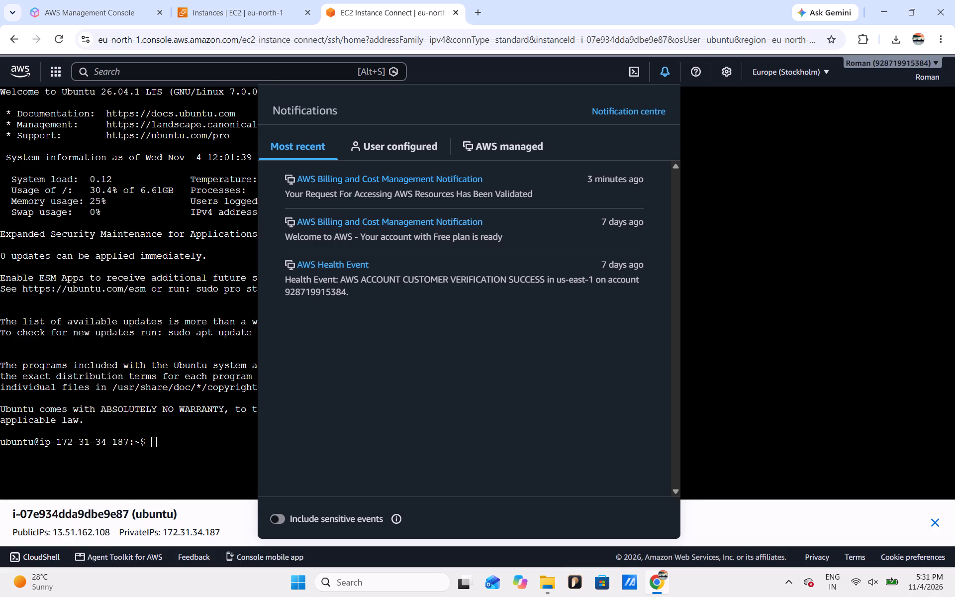
# Refresh the instance's package lists by running "sudo apt update" in the Ubuntu terminal.
pyautogui.click(709, 213)
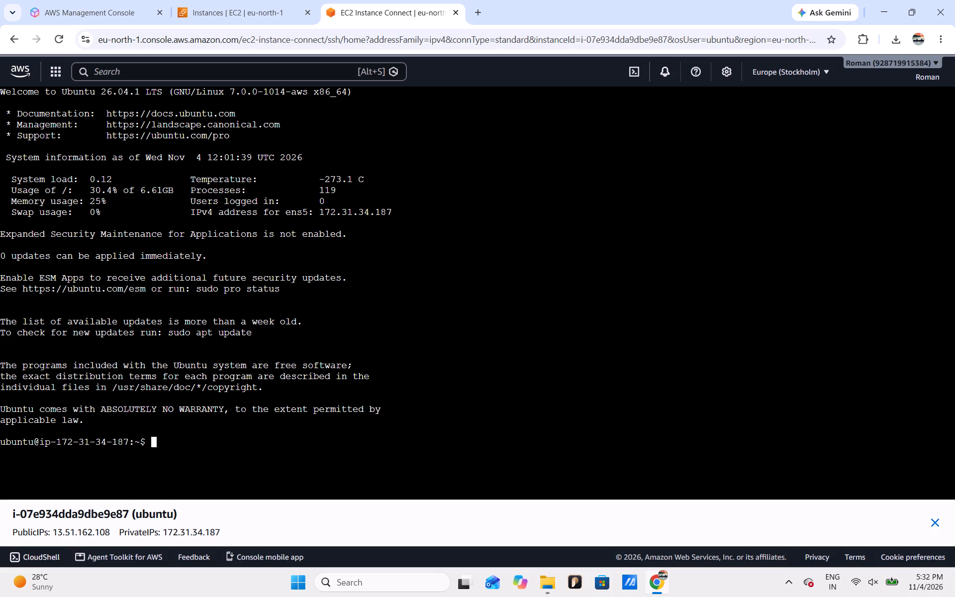
pyautogui.write('su')
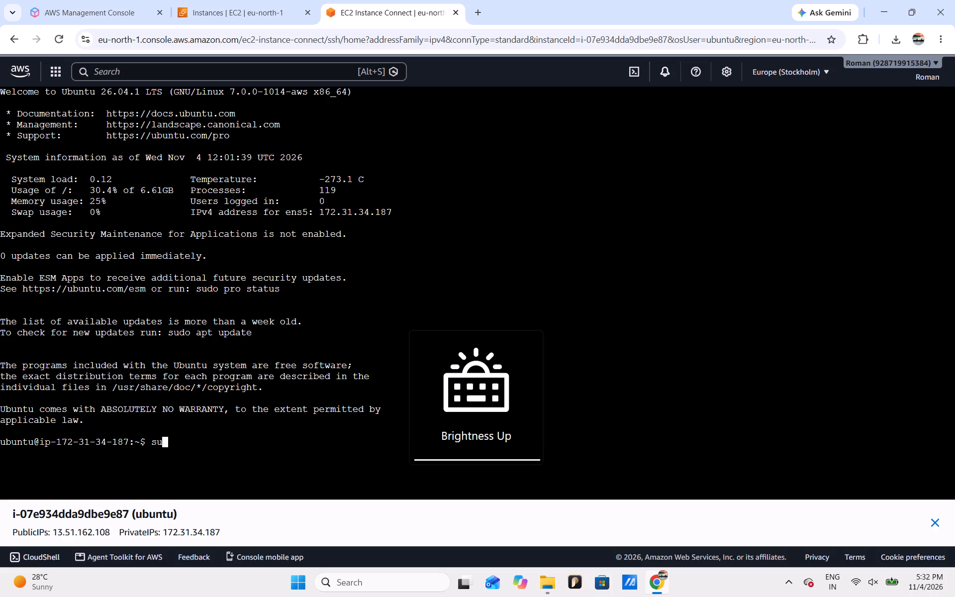
pyautogui.write('do')
pyautogui.press('space')
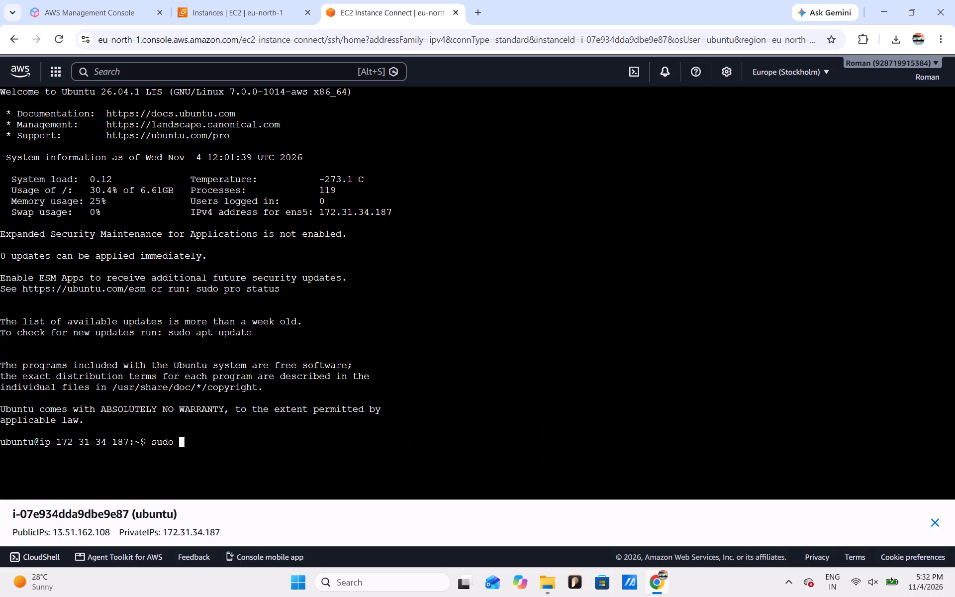
pyautogui.write('apt update')
pyautogui.press('Return')
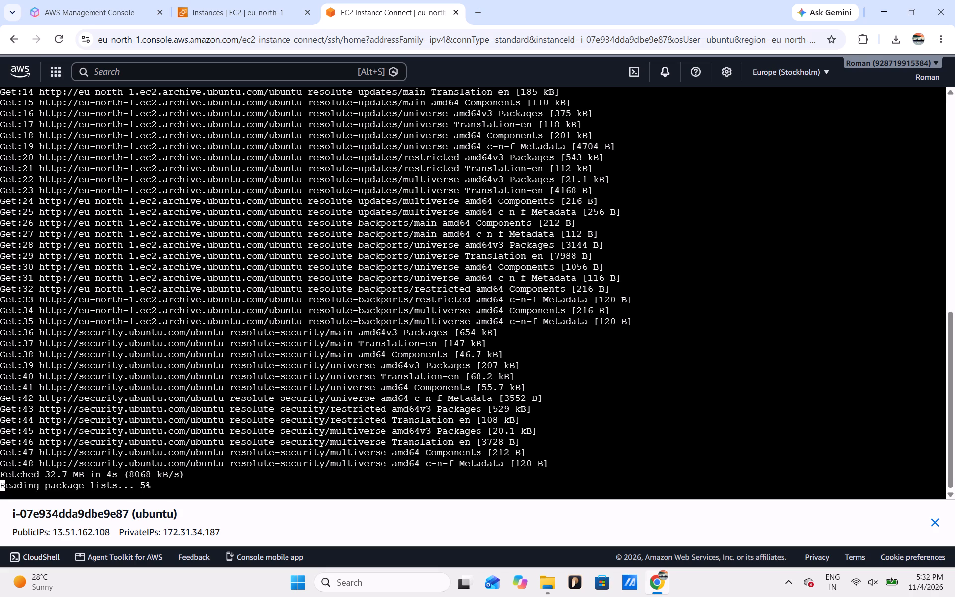
# Reuse the previous terminal command, changing it to "sudo apt upgrade", and run it to upgrade the installed packages.
pyautogui.scroll(-3, 444, 195)
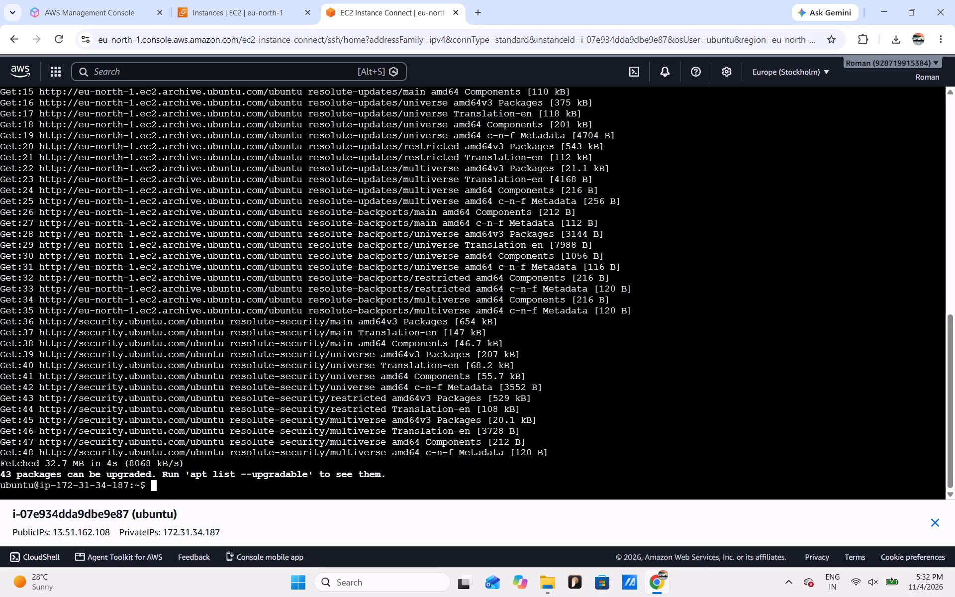
pyautogui.press('Up')
pyautogui.press('BackSpace')
pyautogui.press('BackSpace')
pyautogui.press('BackSpace')
pyautogui.press('BackSpace')
pyautogui.press('BackSpace')
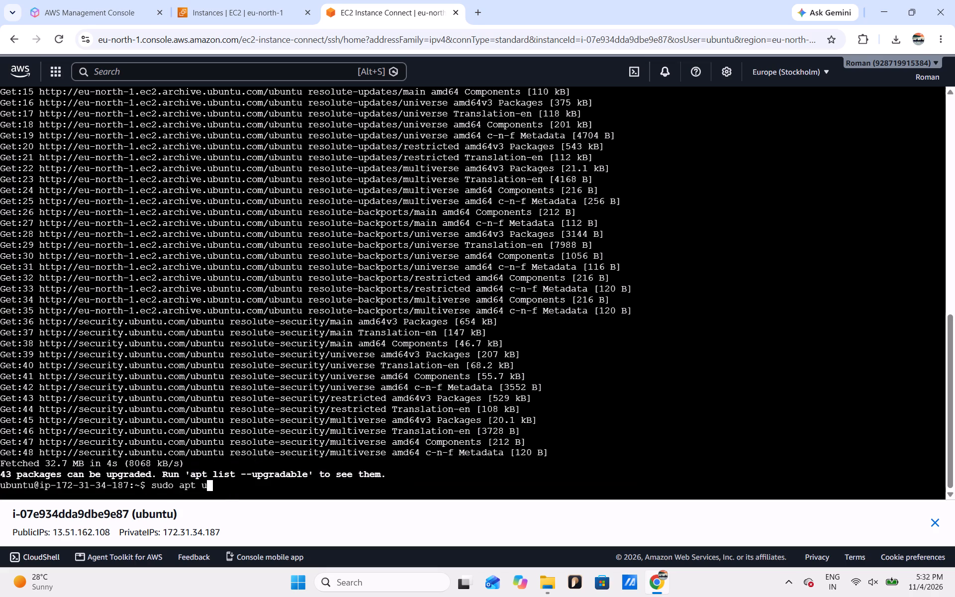
pyautogui.write('pgrade')
pyautogui.press('Return')
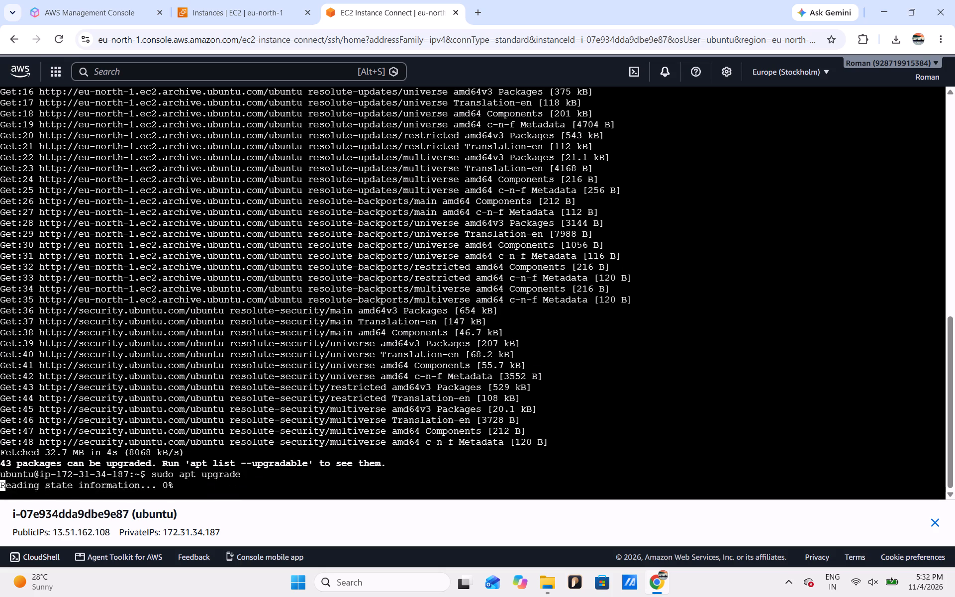
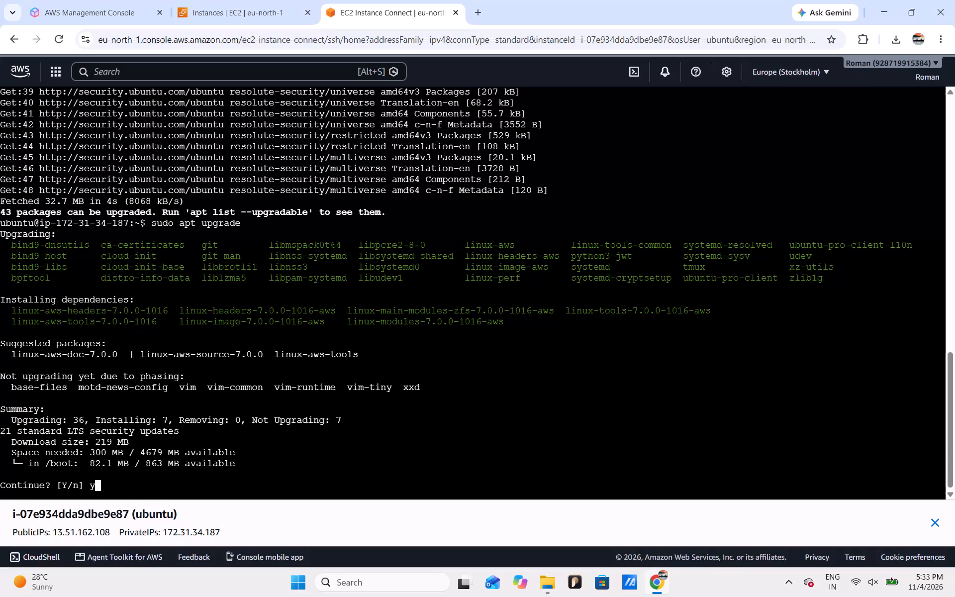
# Submit the "y" answer at the apt upgrade prompt to continue with installing the package upgrades.
pyautogui.press('Return')
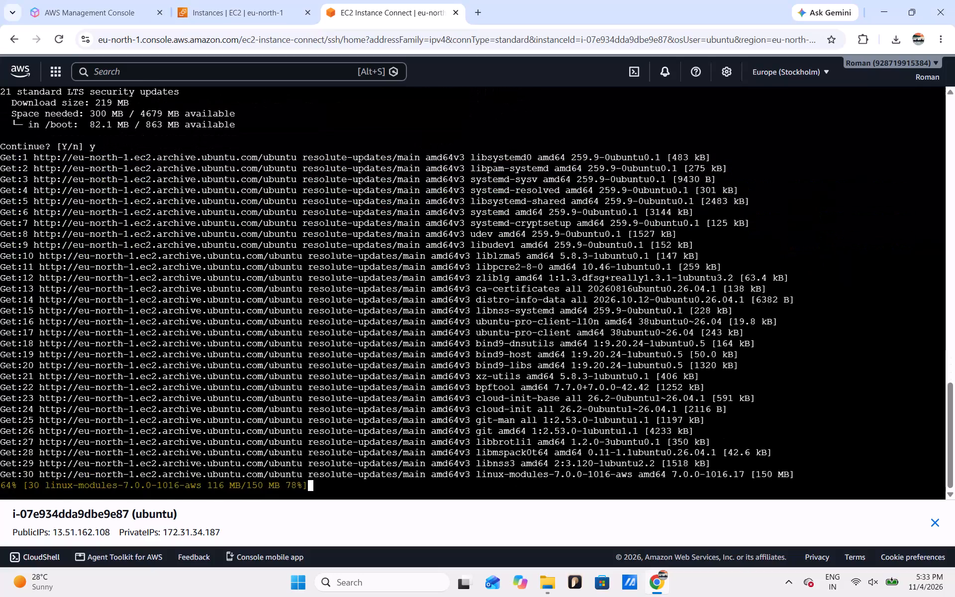
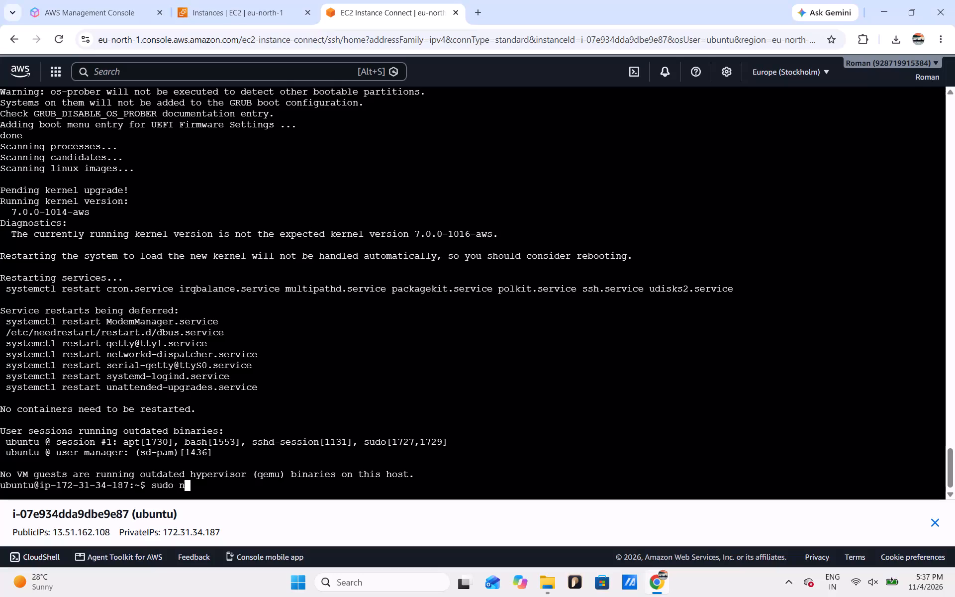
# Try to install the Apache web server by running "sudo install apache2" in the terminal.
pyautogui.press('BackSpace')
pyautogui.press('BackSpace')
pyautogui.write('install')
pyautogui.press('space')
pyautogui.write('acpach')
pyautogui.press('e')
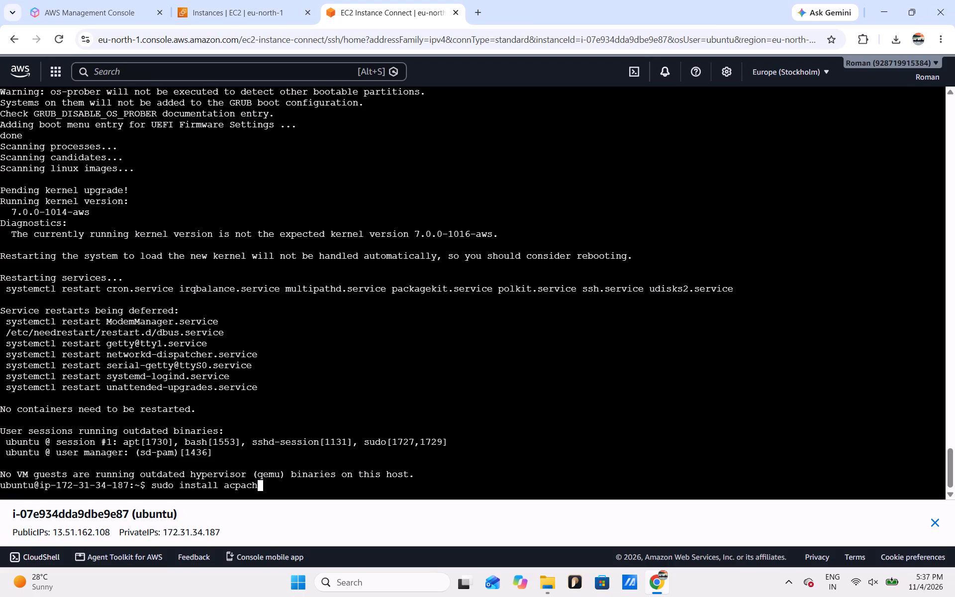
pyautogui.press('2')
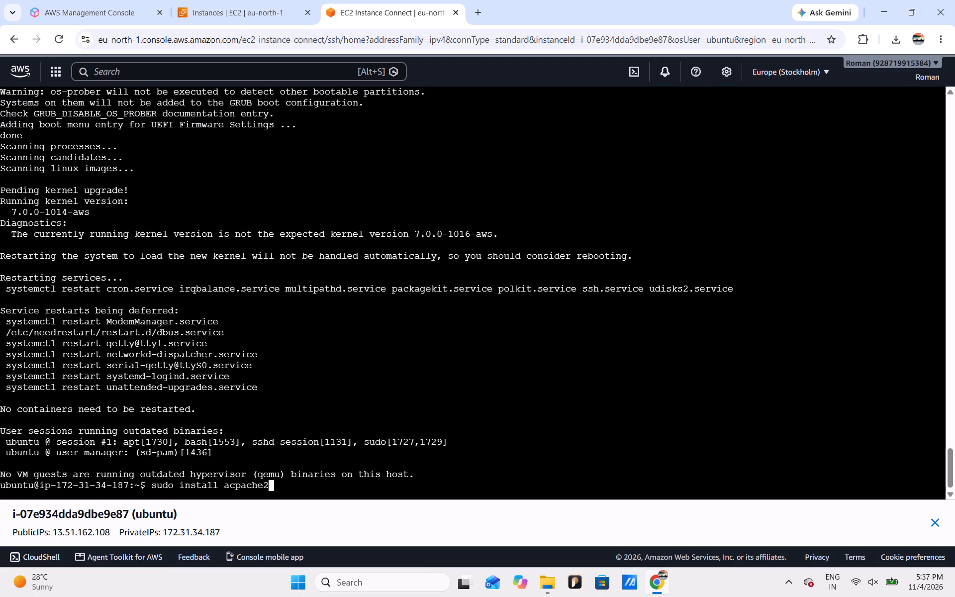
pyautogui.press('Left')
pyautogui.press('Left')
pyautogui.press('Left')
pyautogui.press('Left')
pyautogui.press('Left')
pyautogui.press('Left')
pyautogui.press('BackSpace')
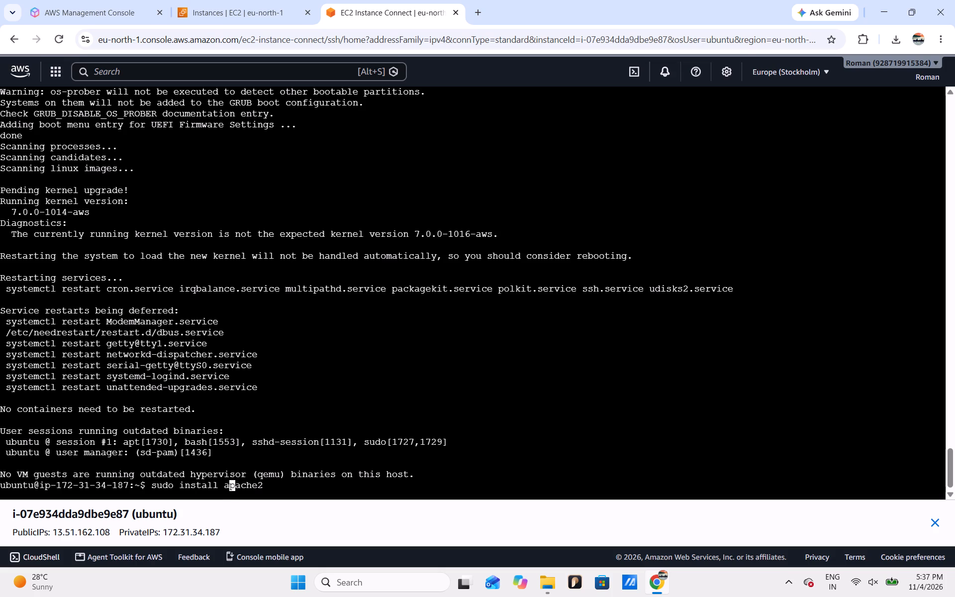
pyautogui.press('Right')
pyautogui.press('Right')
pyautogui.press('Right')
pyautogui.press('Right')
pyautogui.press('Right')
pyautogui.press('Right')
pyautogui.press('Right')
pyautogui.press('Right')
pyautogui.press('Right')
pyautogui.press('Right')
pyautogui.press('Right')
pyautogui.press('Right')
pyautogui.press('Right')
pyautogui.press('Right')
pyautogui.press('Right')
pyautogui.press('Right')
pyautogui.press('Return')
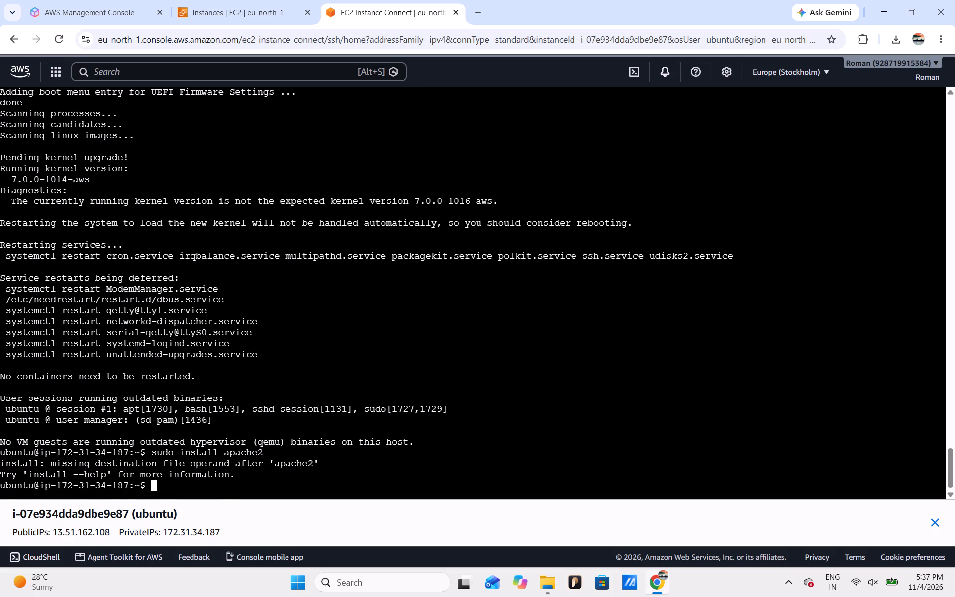
# Correct the previous command to "sudo apt install apache2", run it, and answer "y" to continue the Apache installation.
pyautogui.press('Up')
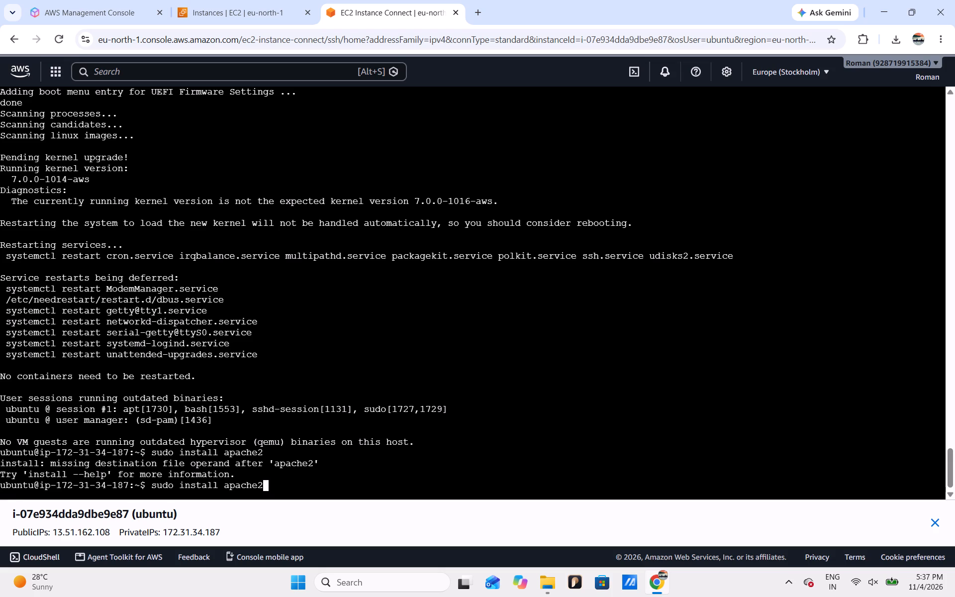
pyautogui.scroll(1, 449, 205)
pyautogui.click(449, 205)
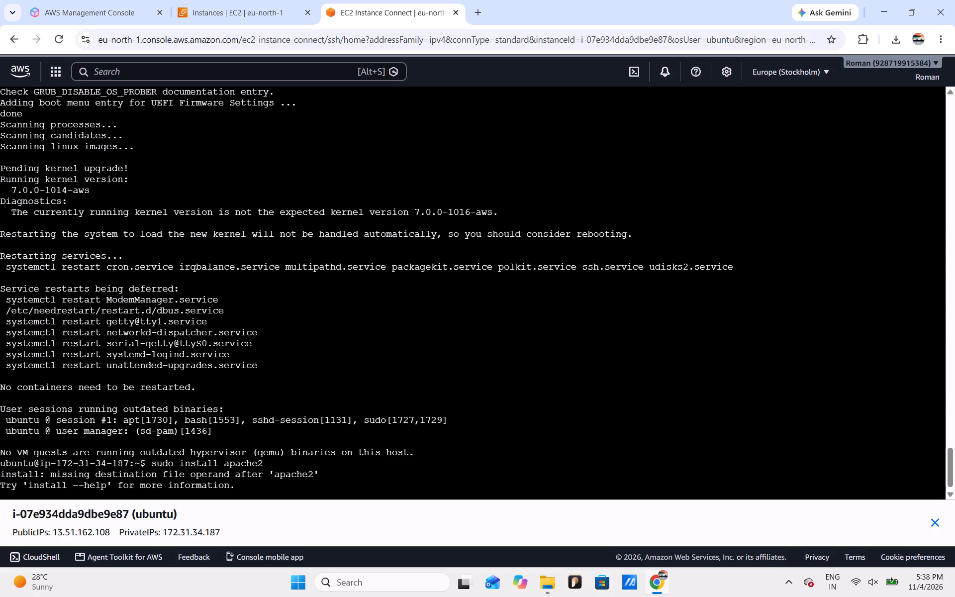
pyautogui.scroll(-5, 449, 205)
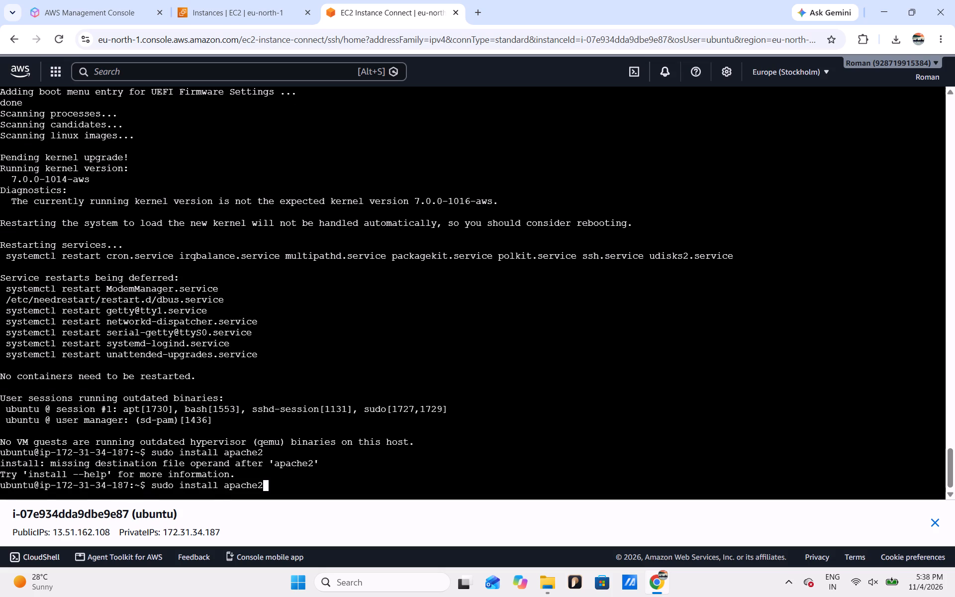
pyautogui.press('Left')
pyautogui.press('Left')
pyautogui.press('Left')
pyautogui.press('Left')
pyautogui.press('Left')
pyautogui.press('Left')
pyautogui.press('Left')
pyautogui.press('Left')
pyautogui.press('Left')
pyautogui.press('Left')
pyautogui.press('Left')
pyautogui.press('Left')
pyautogui.press('Left')
pyautogui.press('Left')
pyautogui.press('Left')
pyautogui.press('Left')
pyautogui.press('Left')
pyautogui.press('Right')
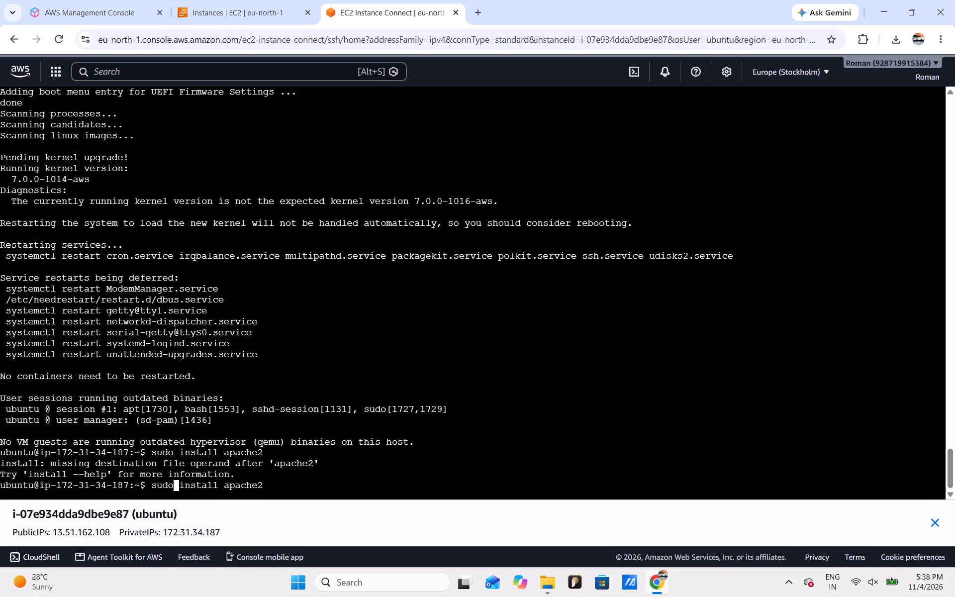
pyautogui.write('apt')
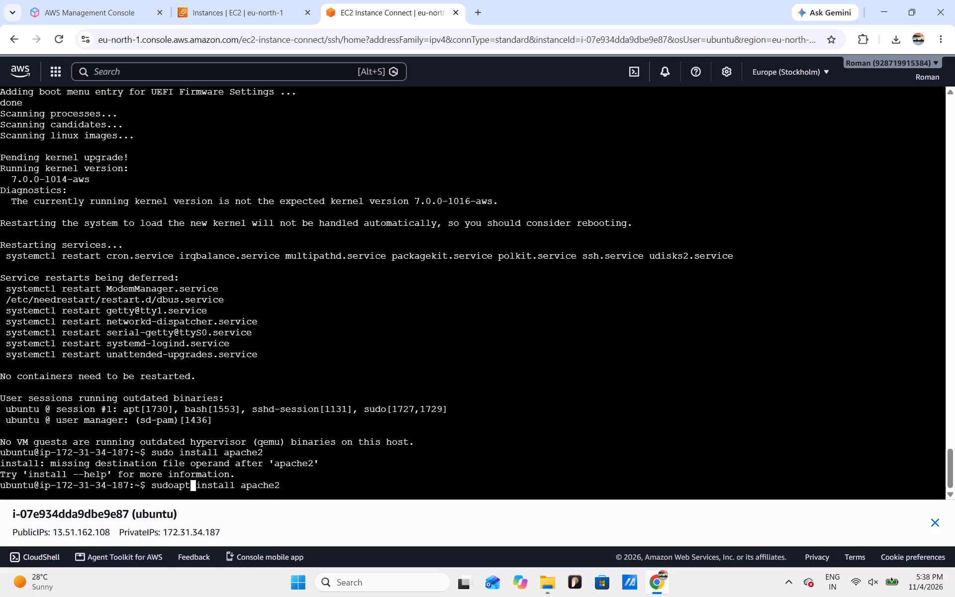
pyautogui.press('BackSpace')
pyautogui.press('BackSpace')
pyautogui.press('BackSpace')
pyautogui.press('space')
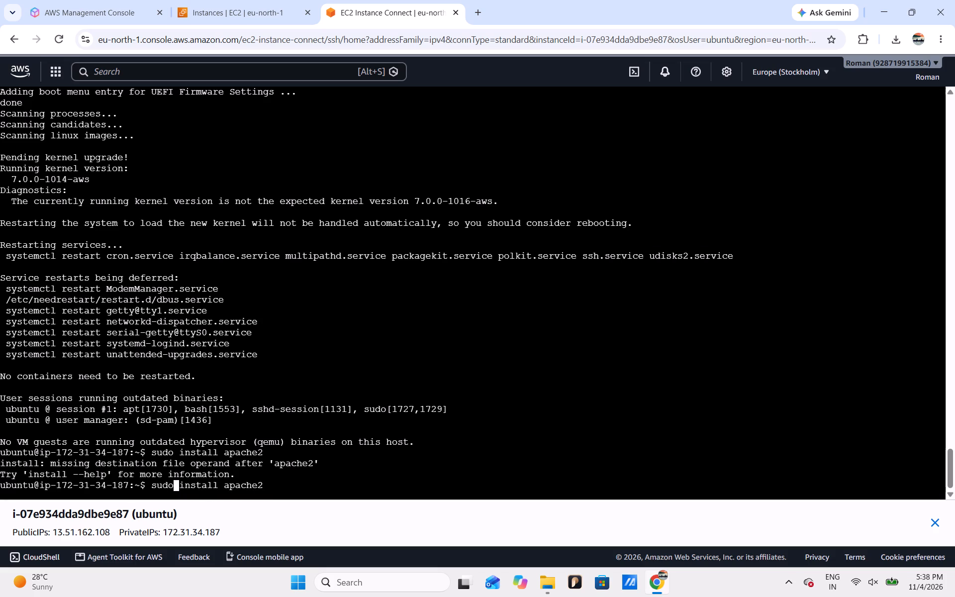
pyautogui.write('apt')
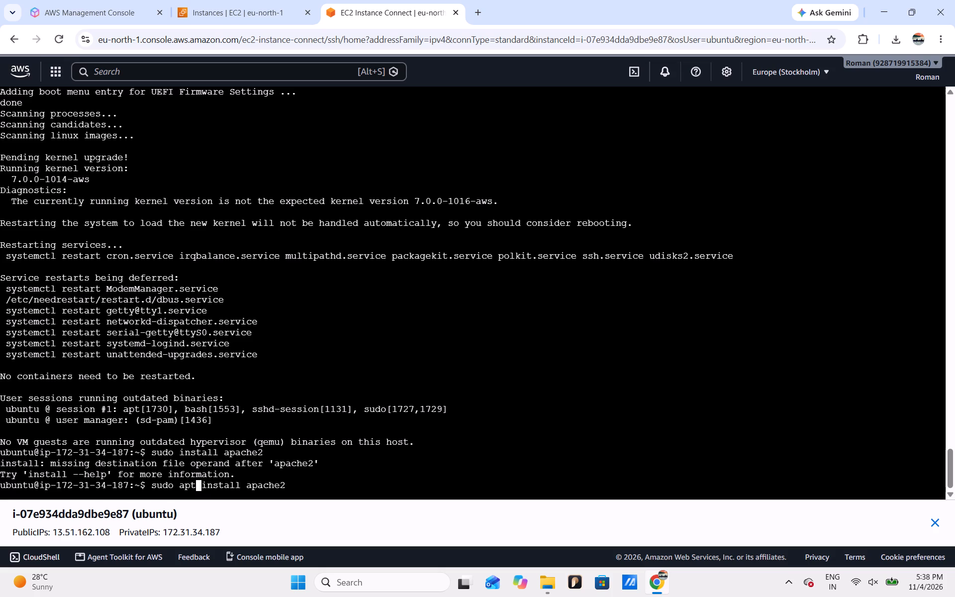
pyautogui.press('Right')
pyautogui.press('Right')
pyautogui.press('Right')
pyautogui.press('Right')
pyautogui.press('Right')
pyautogui.press('Right')
pyautogui.press('Right')
pyautogui.press('Right')
pyautogui.press('Right')
pyautogui.press('Right')
pyautogui.press('Right')
pyautogui.press('Right')
pyautogui.press('Right')
pyautogui.press('Right')
pyautogui.press('Right')
pyautogui.press('Right')
pyautogui.press('Return')
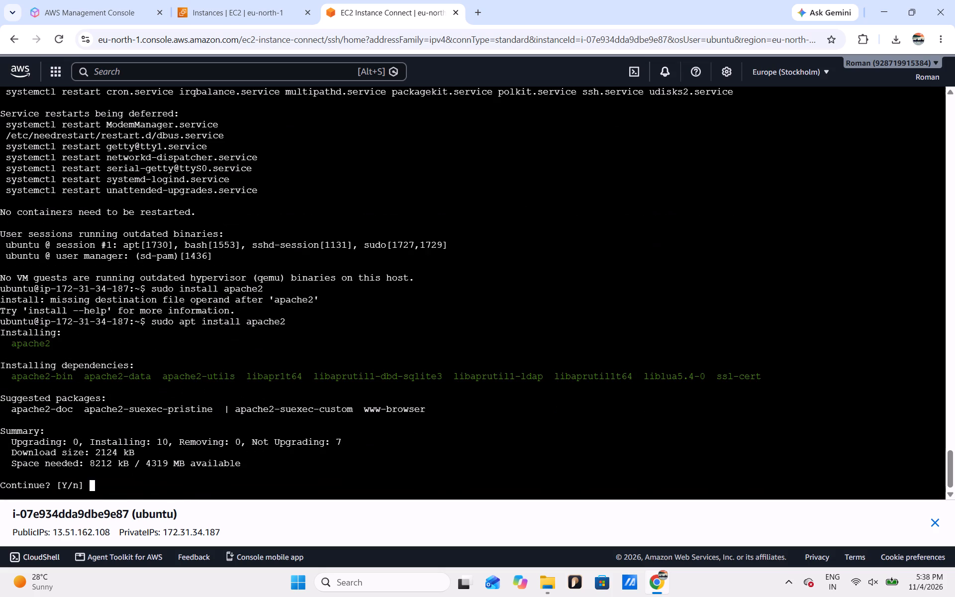
pyautogui.press('y')
pyautogui.press('Return')
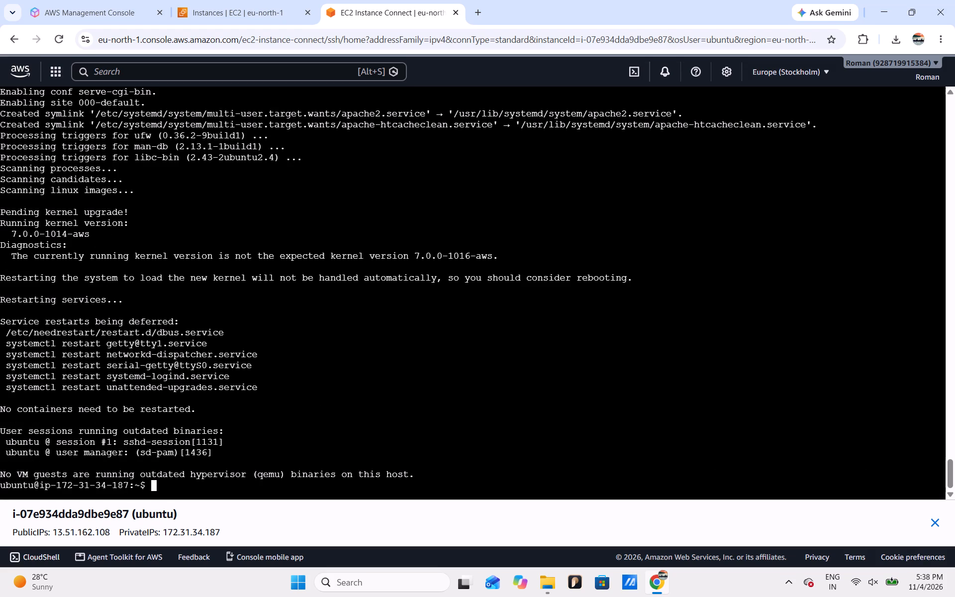
# Check the Apache service's status by running "sudo systemctl status apache2".
pyautogui.write('sudo')
pyautogui.press('space')
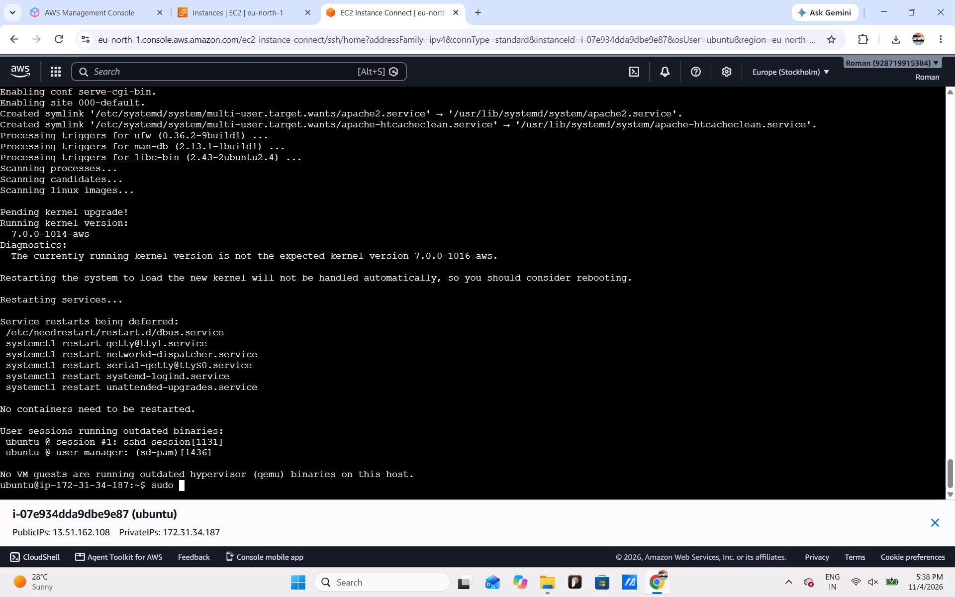
pyautogui.write('sy')
pyautogui.write('stem')
pyautogui.write('cr')
pyautogui.press('BackSpace')
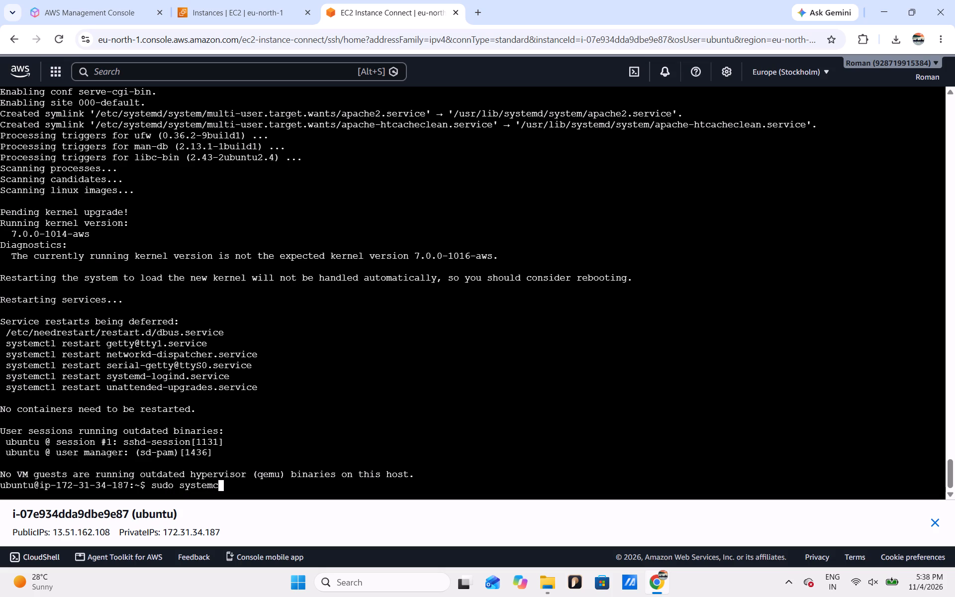
pyautogui.write('tl')
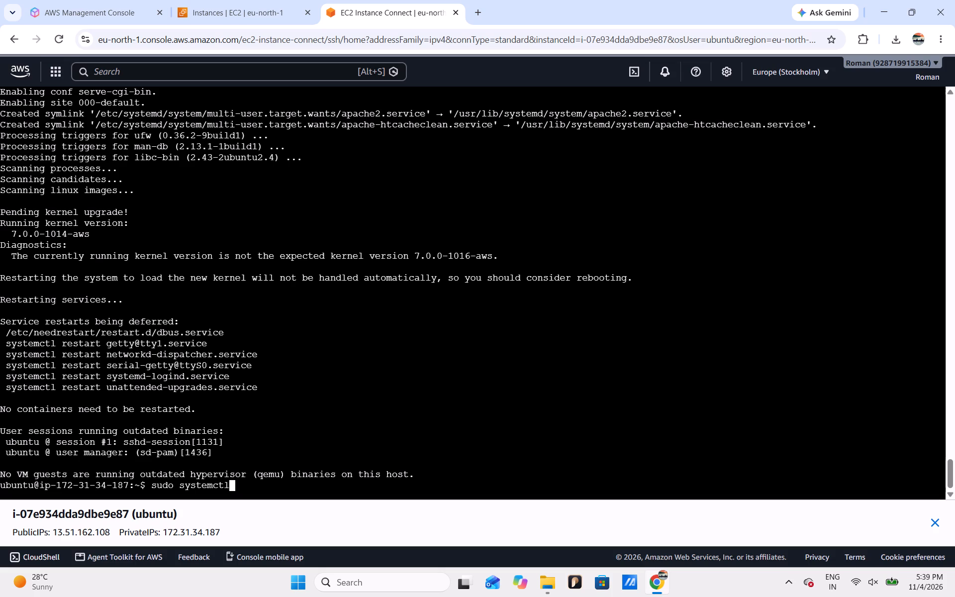
pyautogui.press('space')
pyautogui.write('status ap')
pyautogui.write('ach')
pyautogui.press('e')
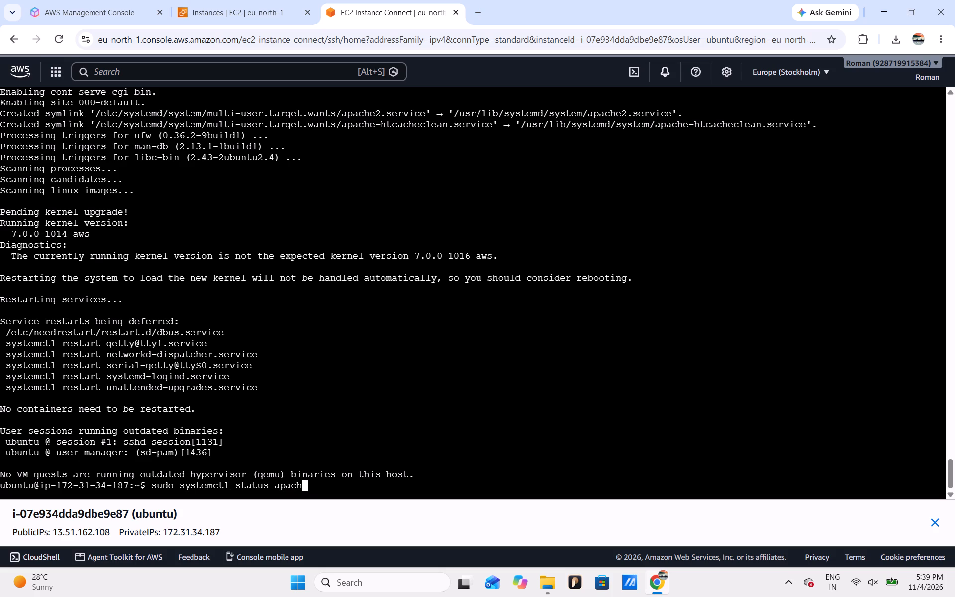
pyautogui.press('2')
pyautogui.press('Return')
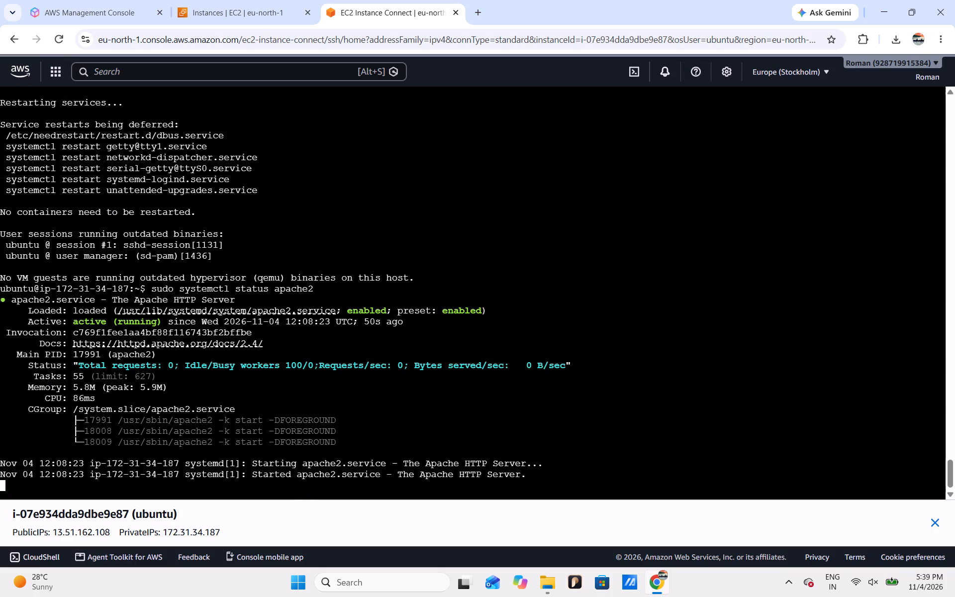
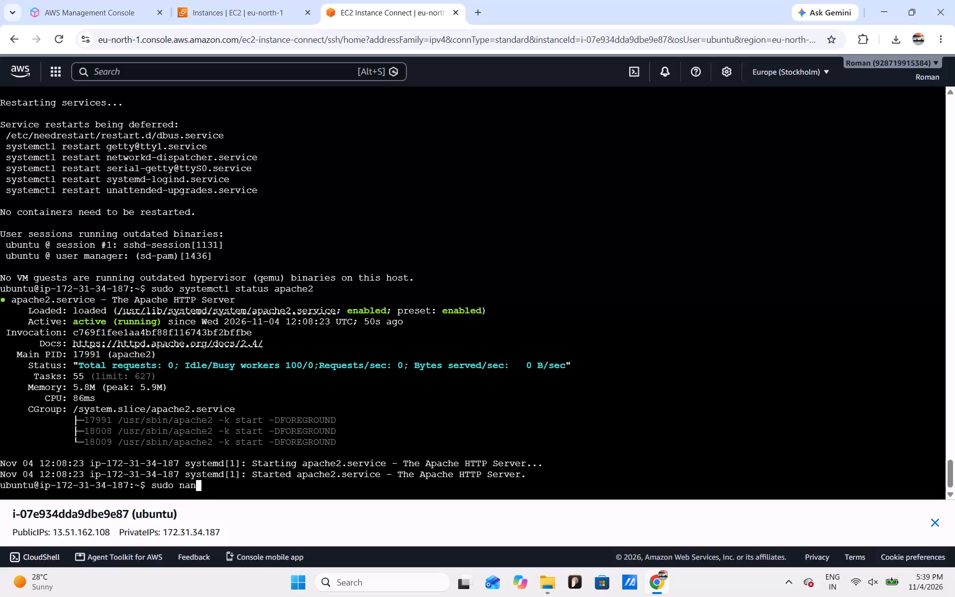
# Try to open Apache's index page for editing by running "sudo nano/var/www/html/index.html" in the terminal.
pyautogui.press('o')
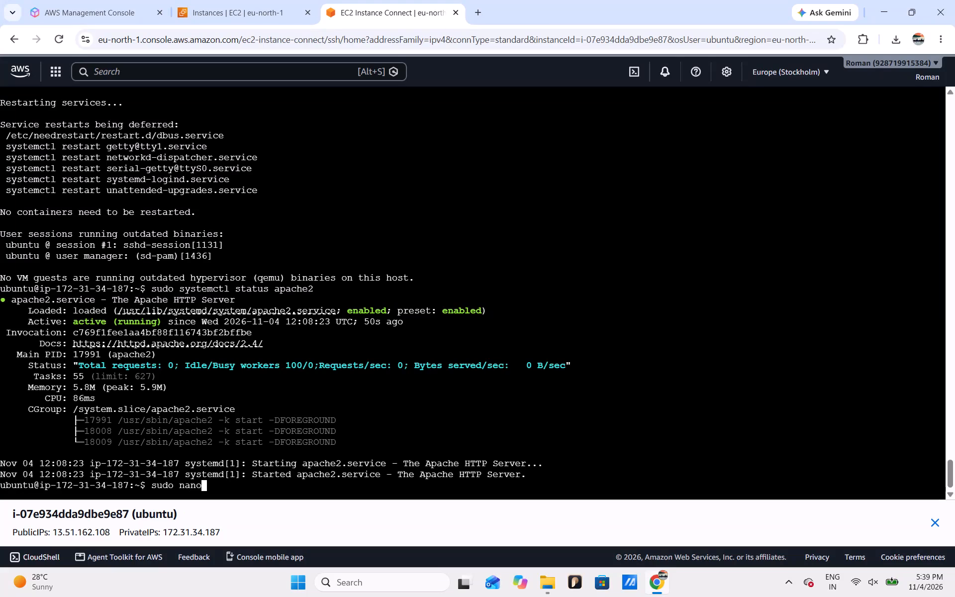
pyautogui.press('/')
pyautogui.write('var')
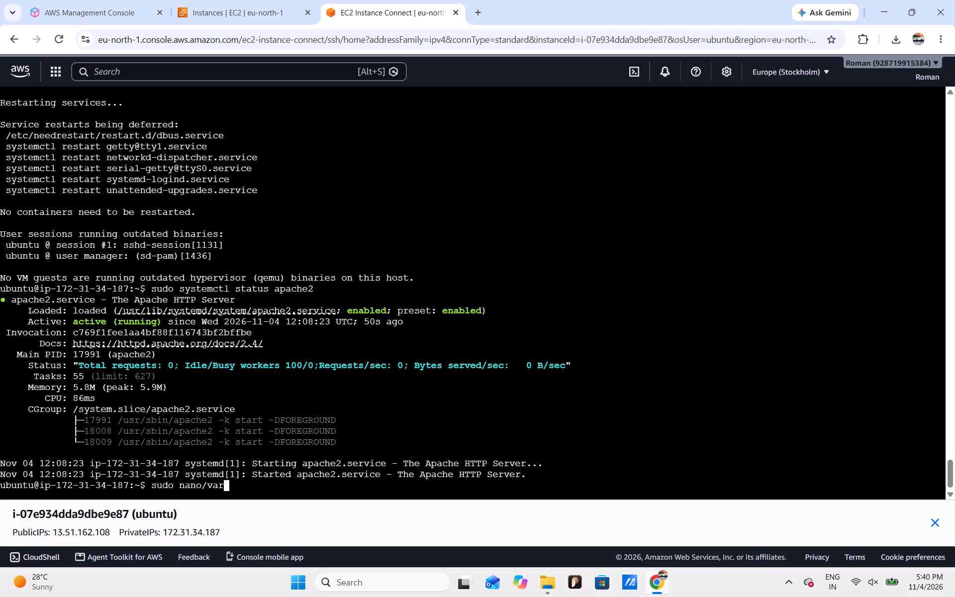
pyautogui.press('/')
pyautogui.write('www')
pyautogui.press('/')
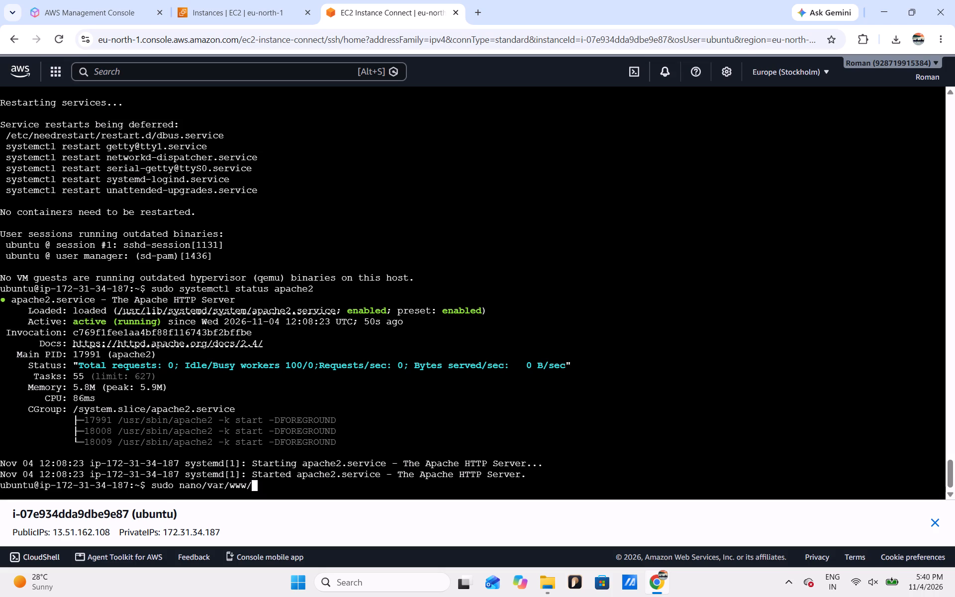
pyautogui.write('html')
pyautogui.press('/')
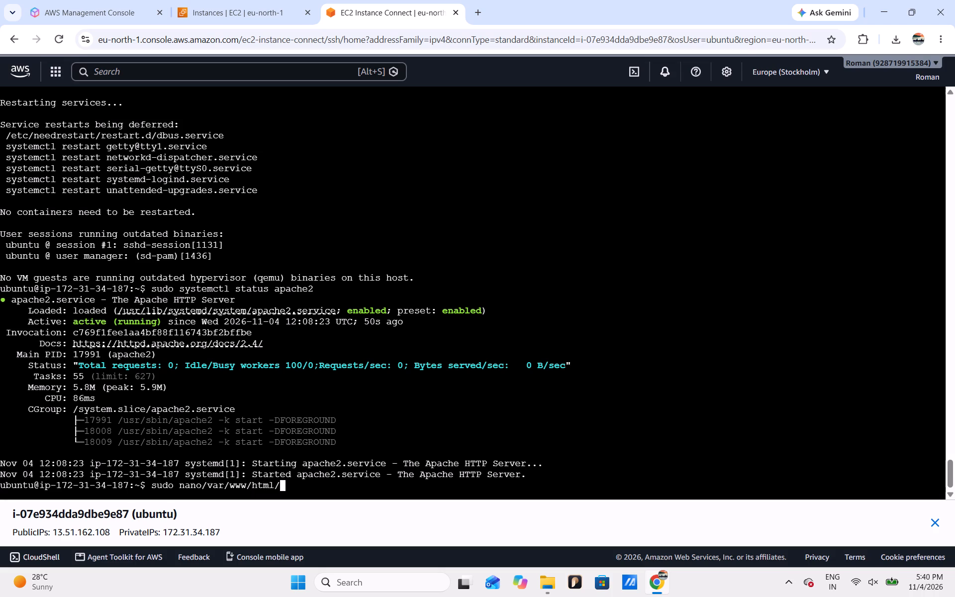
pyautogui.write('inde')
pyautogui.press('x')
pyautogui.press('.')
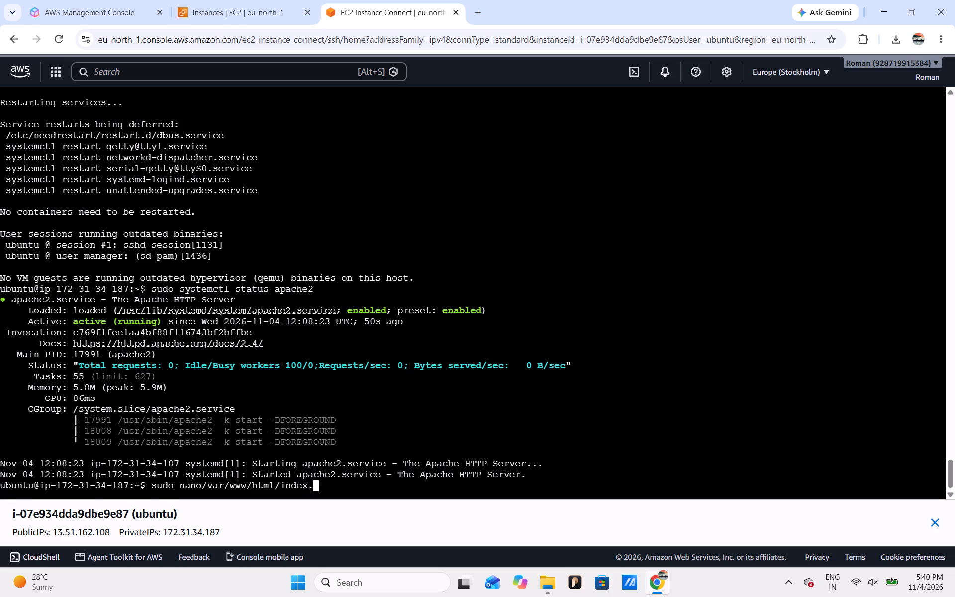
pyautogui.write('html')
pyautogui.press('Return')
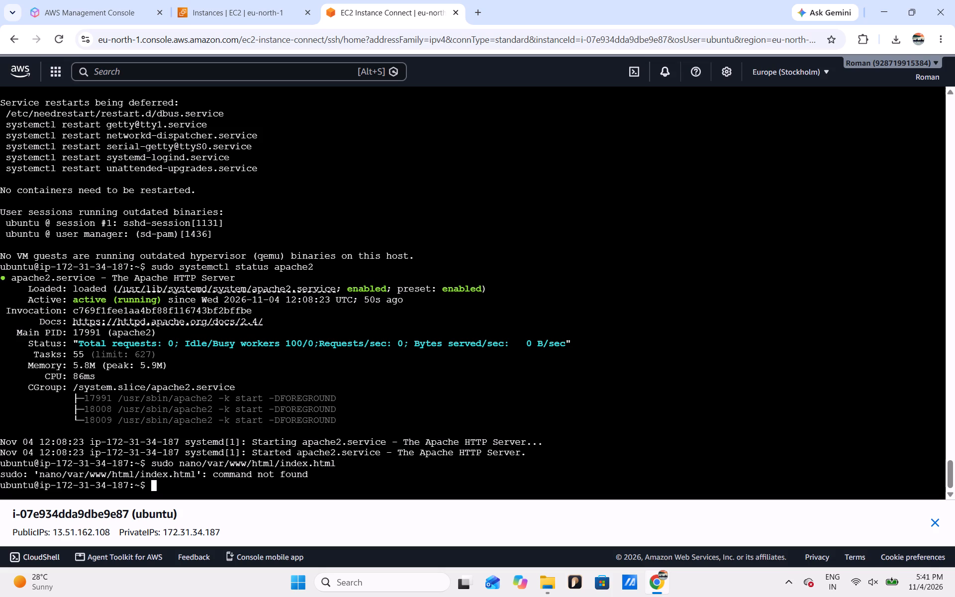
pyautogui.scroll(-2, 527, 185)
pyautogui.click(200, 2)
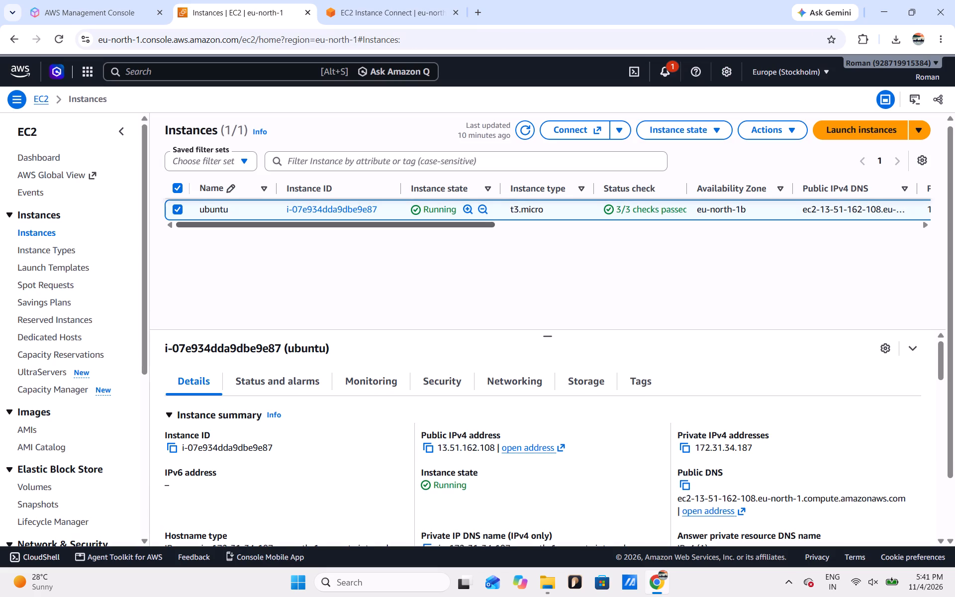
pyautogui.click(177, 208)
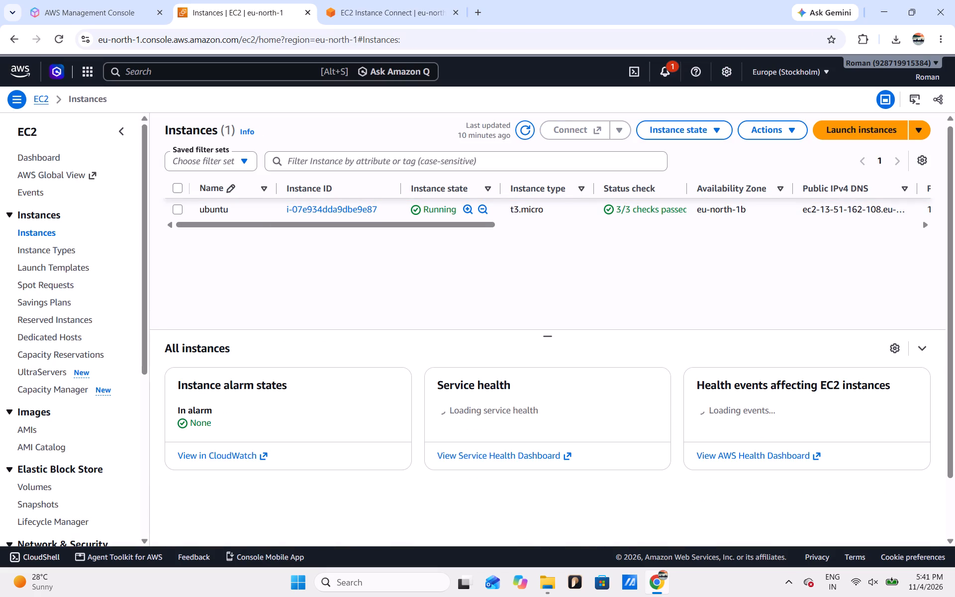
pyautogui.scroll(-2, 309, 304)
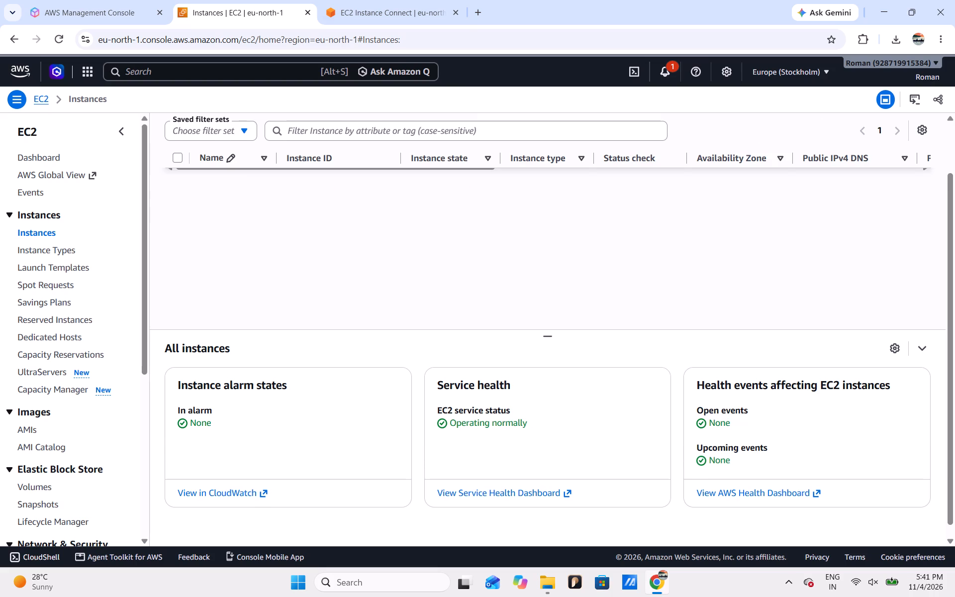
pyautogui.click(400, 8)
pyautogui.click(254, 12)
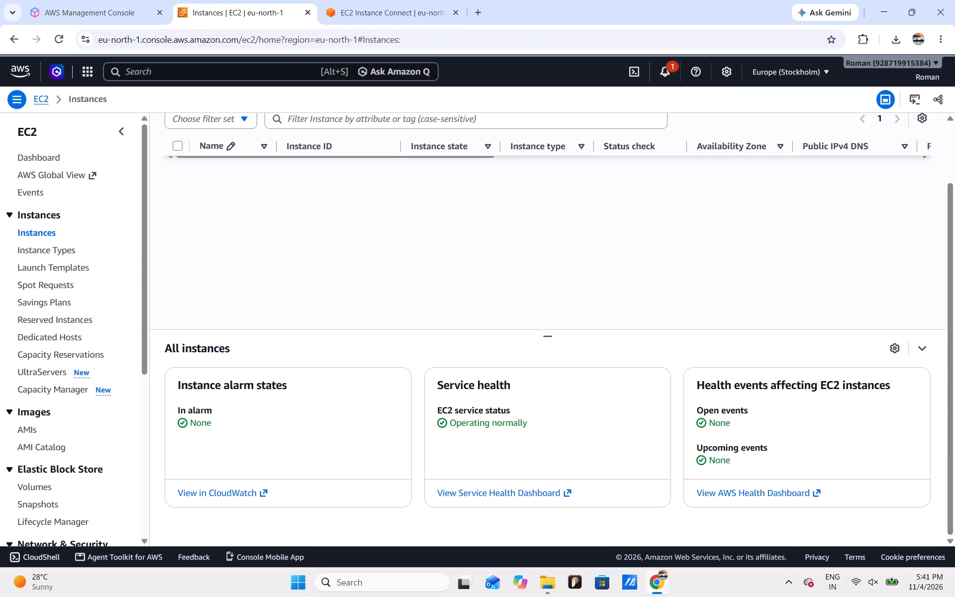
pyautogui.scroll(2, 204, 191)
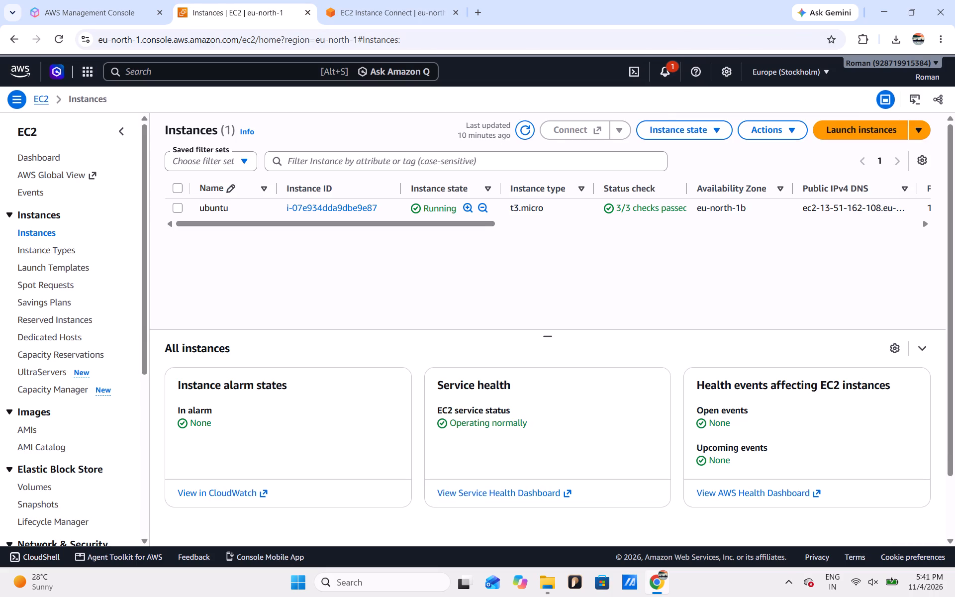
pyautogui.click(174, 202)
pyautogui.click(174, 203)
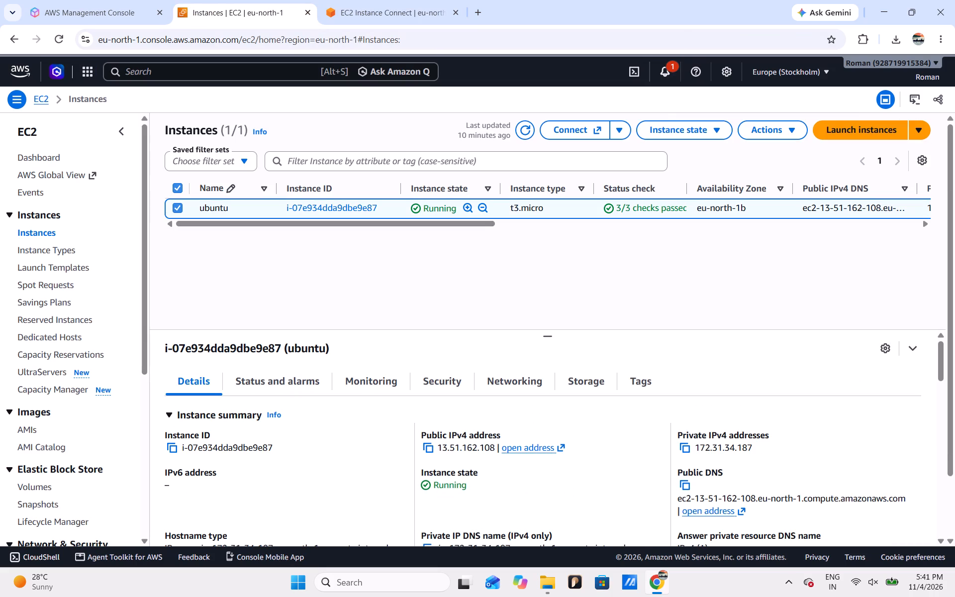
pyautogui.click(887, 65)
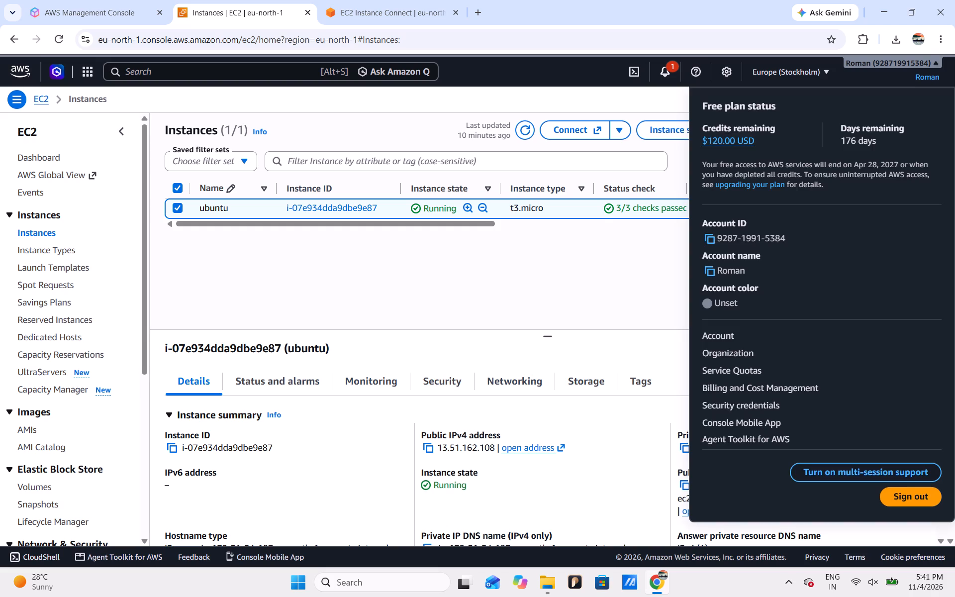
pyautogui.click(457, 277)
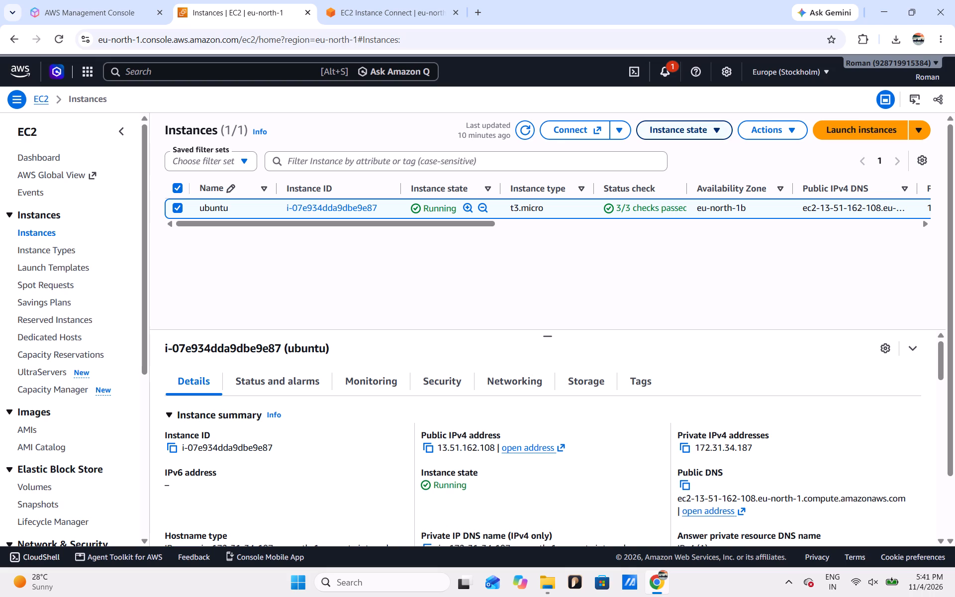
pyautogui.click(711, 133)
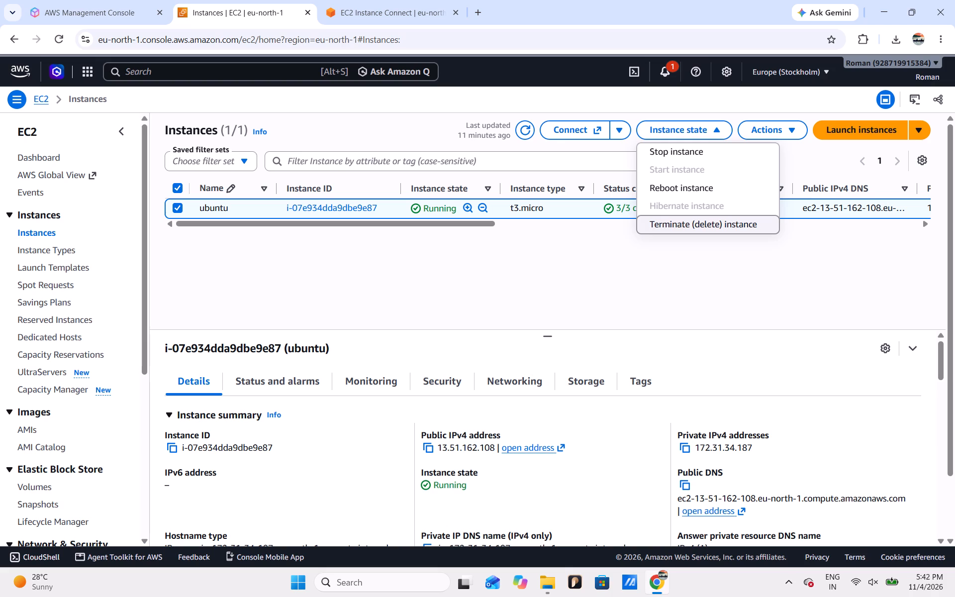
# Close the EC2 Instance Connect terminal session and keep the EC2 Instances list open.
pyautogui.click(375, 0)
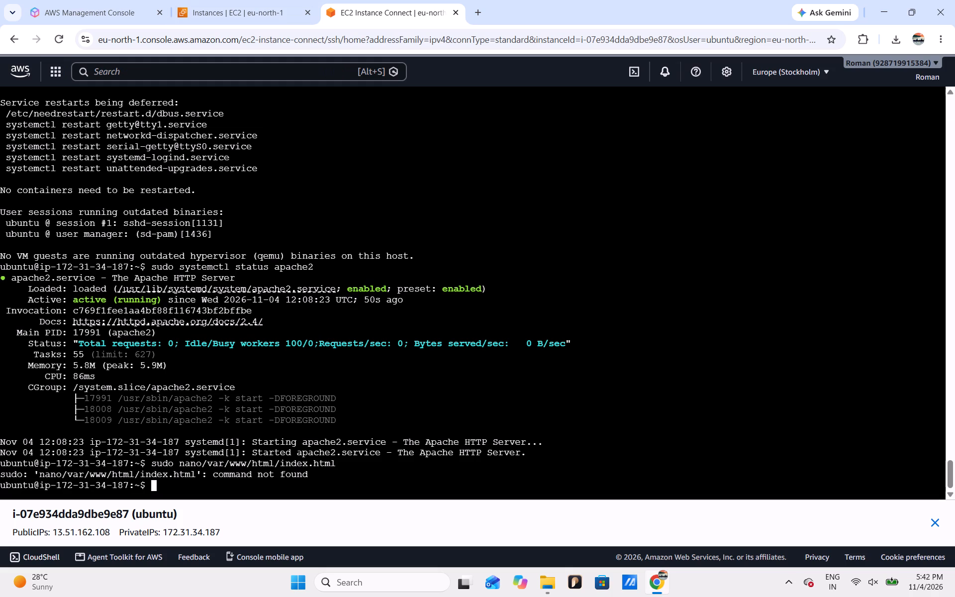
pyautogui.click(265, 12)
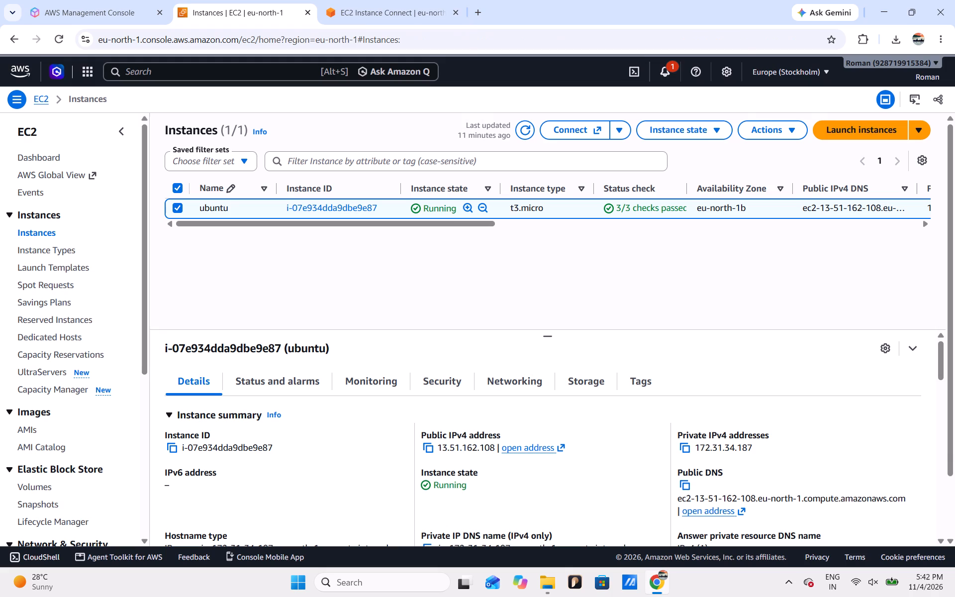
pyautogui.click(455, 10)
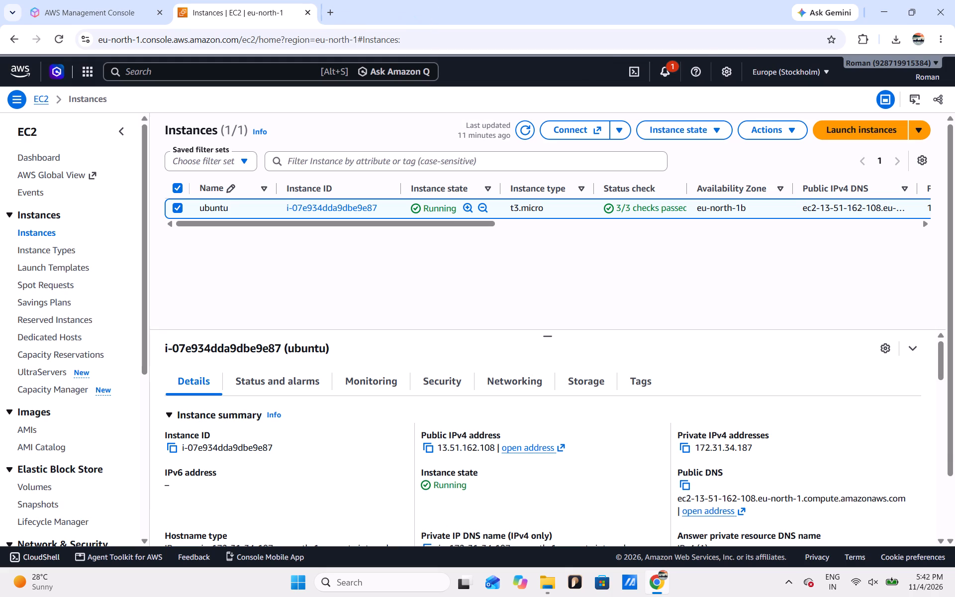
# Terminate (delete) the ubuntu instance, confirm the termination, and clear its selection in the instance list.
pyautogui.click(202, 222)
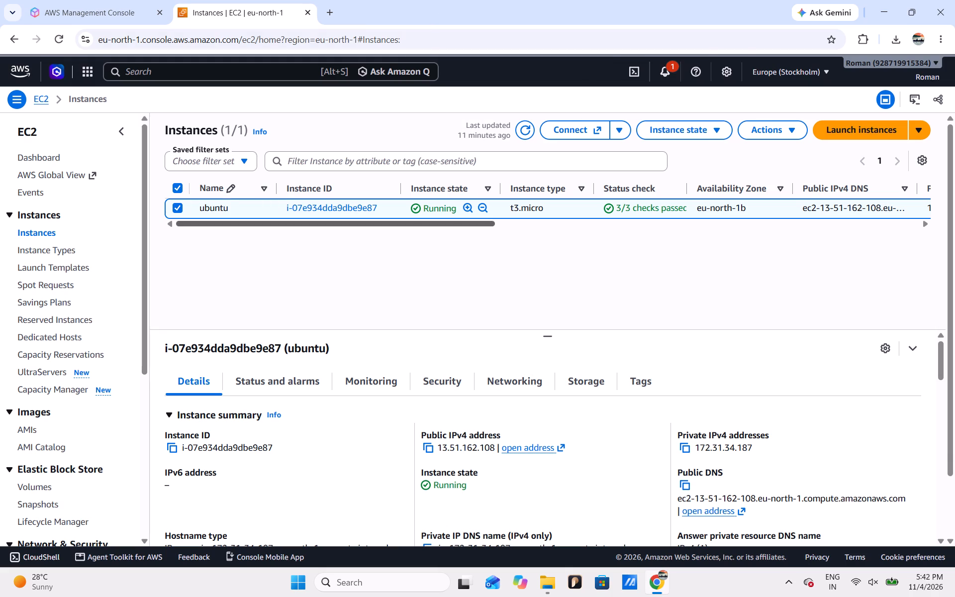
pyautogui.click(179, 202)
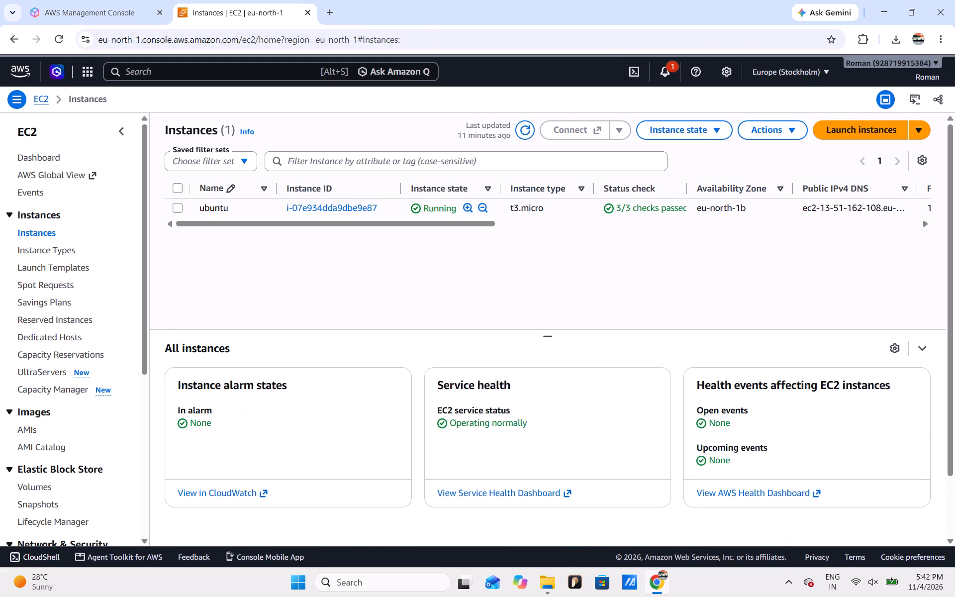
pyautogui.click(708, 137)
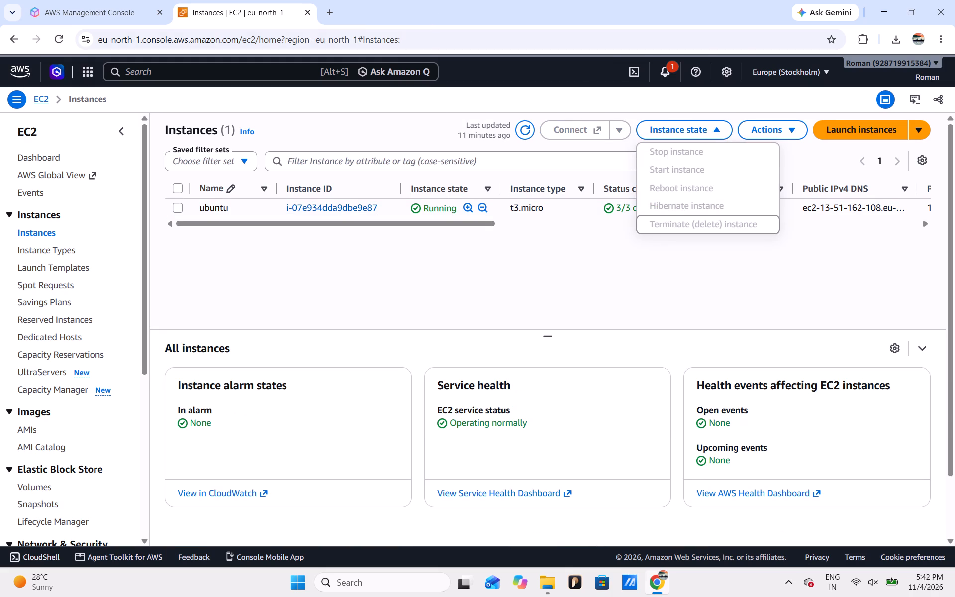
pyautogui.click(175, 186)
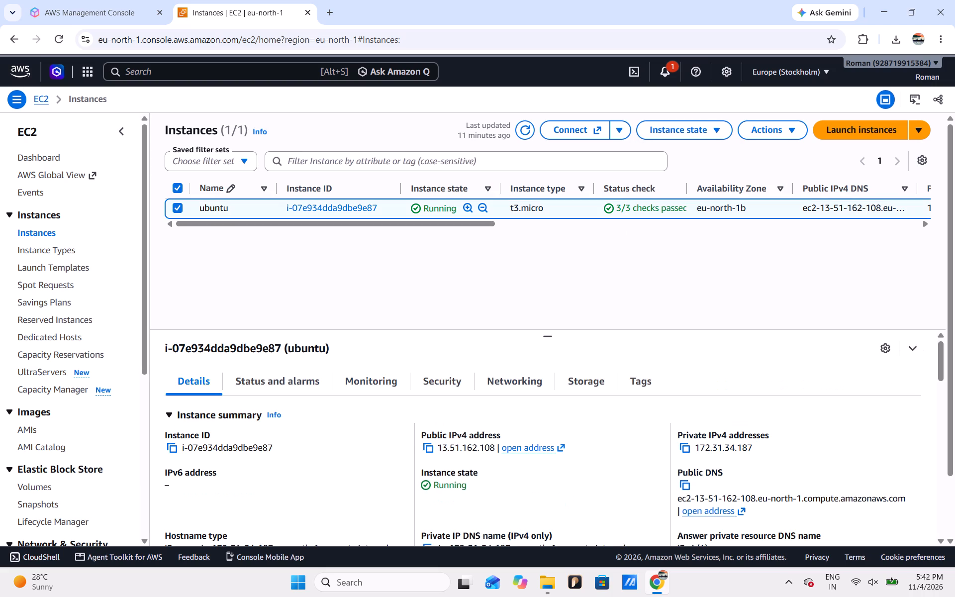
pyautogui.click(710, 128)
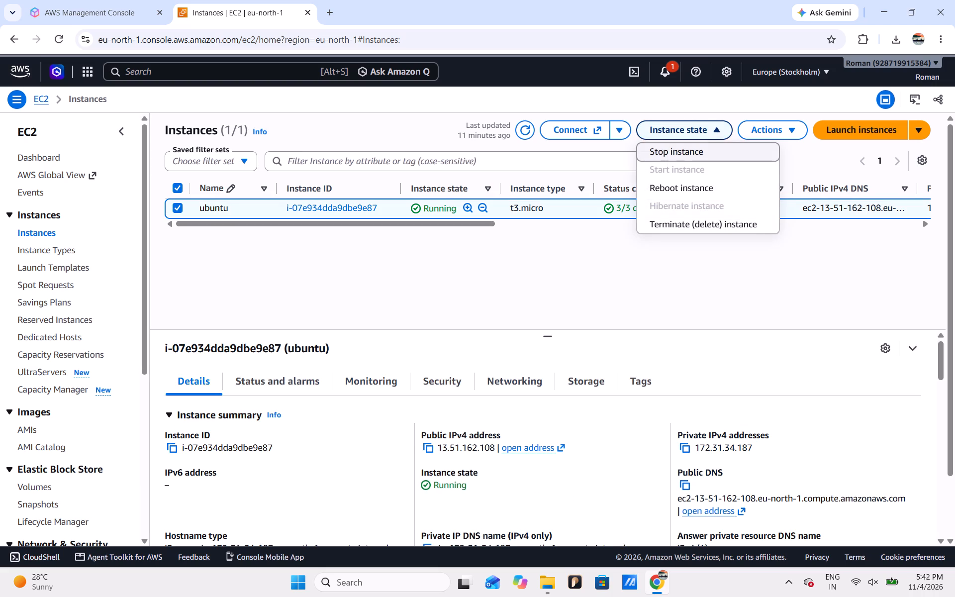
pyautogui.click(708, 226)
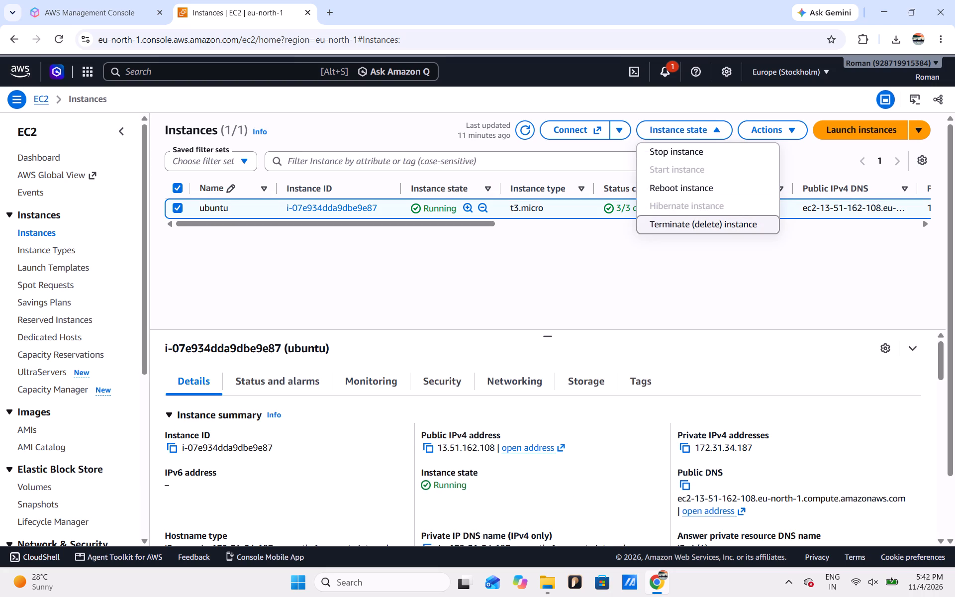
pyautogui.click(753, 453)
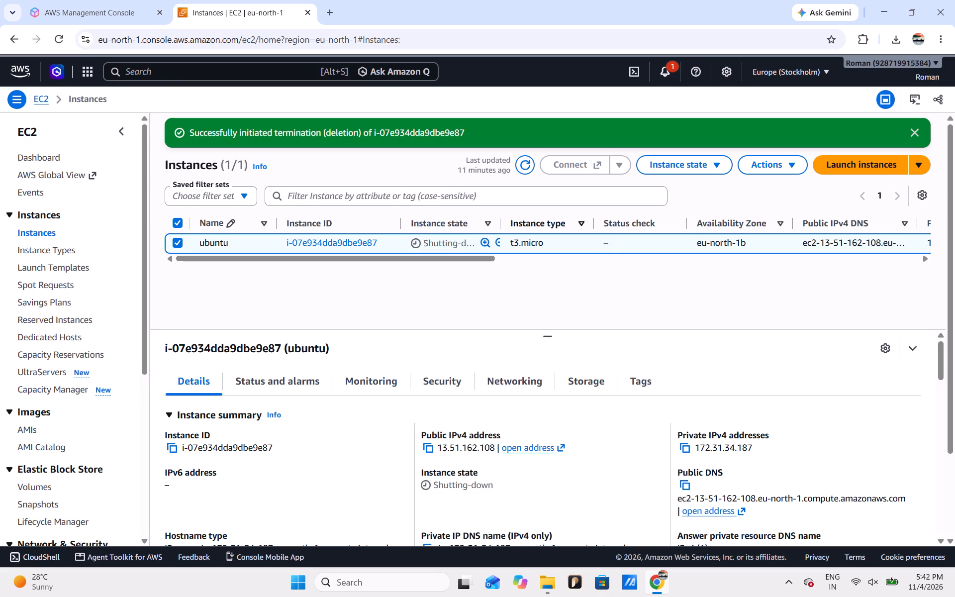
pyautogui.click(252, 288)
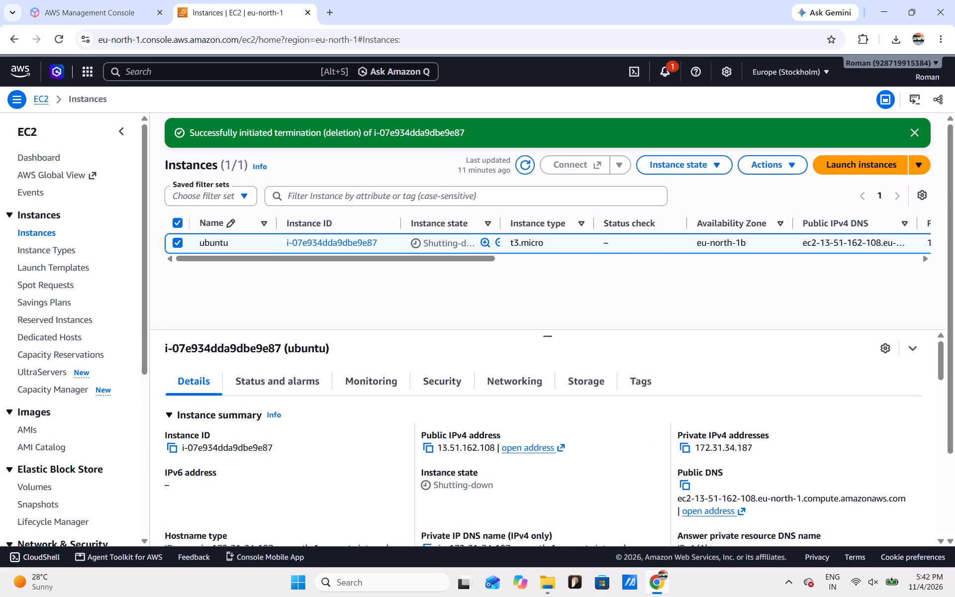
pyautogui.click(176, 242)
pyautogui.click(253, 292)
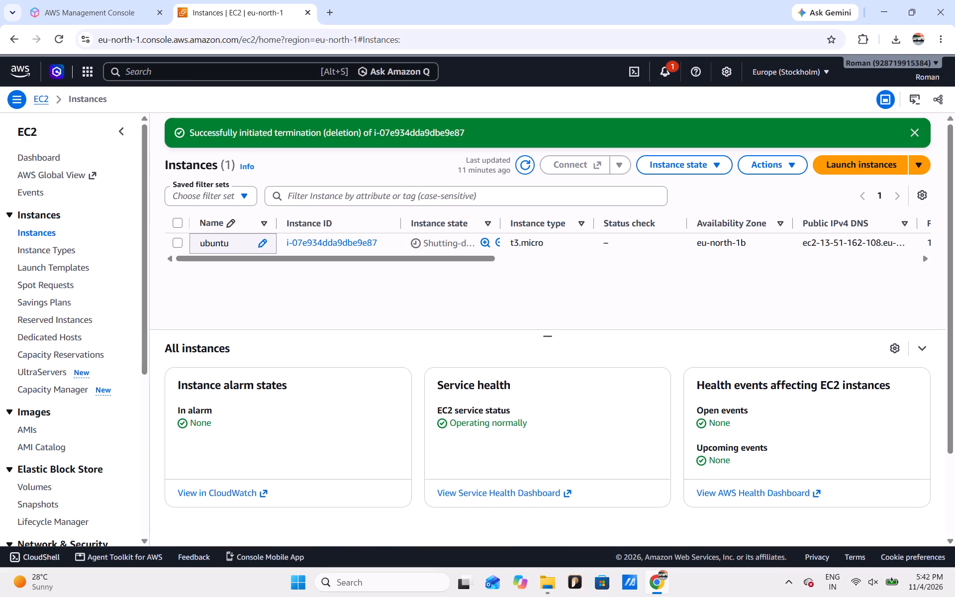
# Open the Elastic Block Store volumes list for the Europe (Stockholm) region.
pyautogui.scroll(-4, 24, 365)
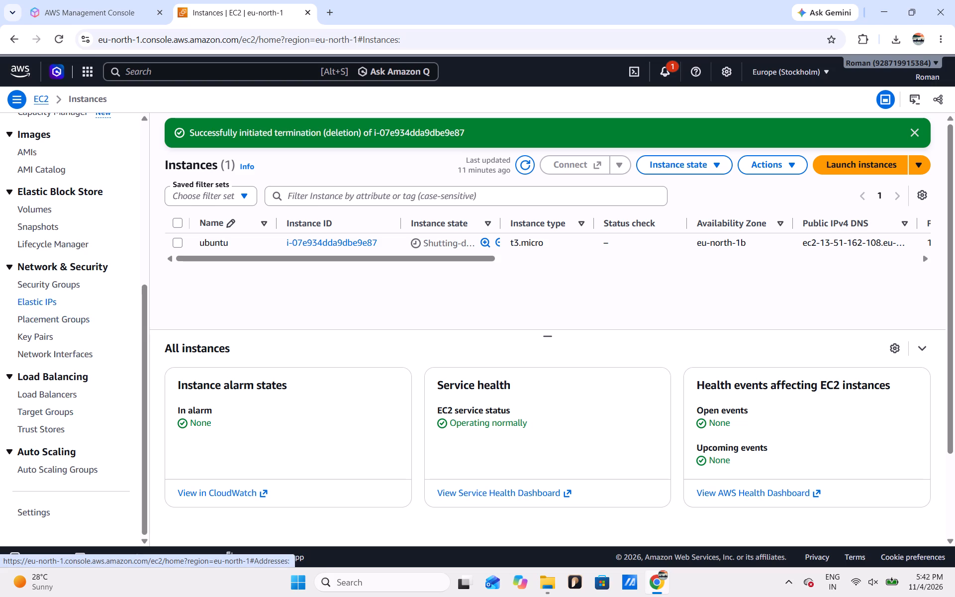
pyautogui.scroll(1, 70, 304)
pyautogui.click(38, 273)
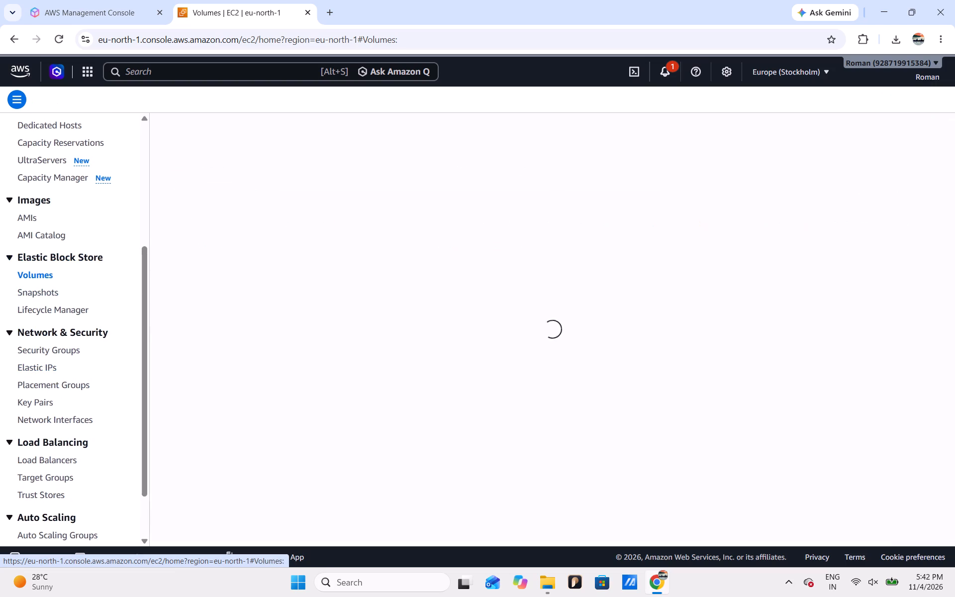
# Look over the region's volumes list and return to the EC2 Instances list.
pyautogui.scroll(2, 365, 278)
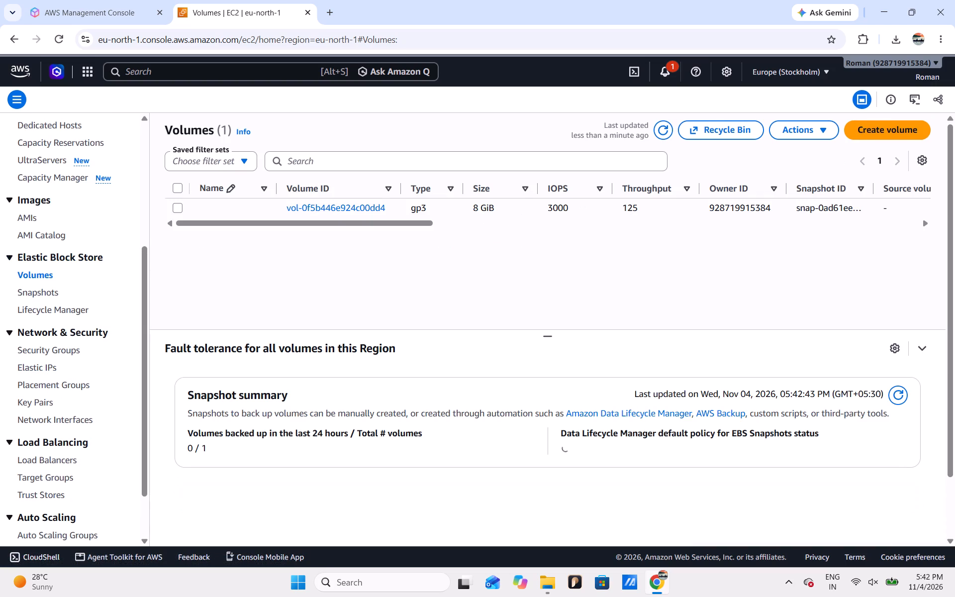
pyautogui.hscroll(6, 365, 278)
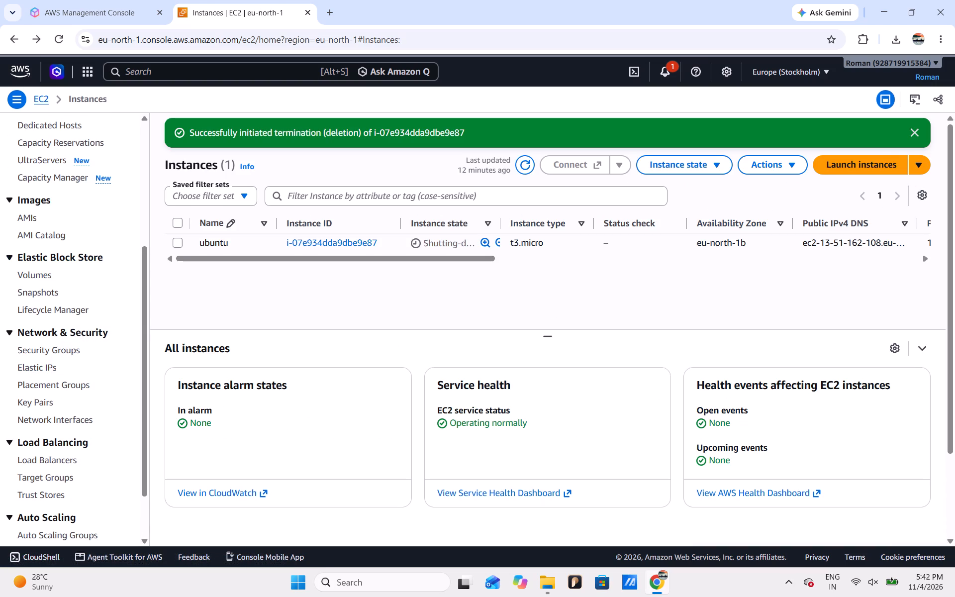
# Open the account notifications and look through the AWS managed, User configured and Most recent categories.
pyautogui.click(905, 65)
pyautogui.click(665, 71)
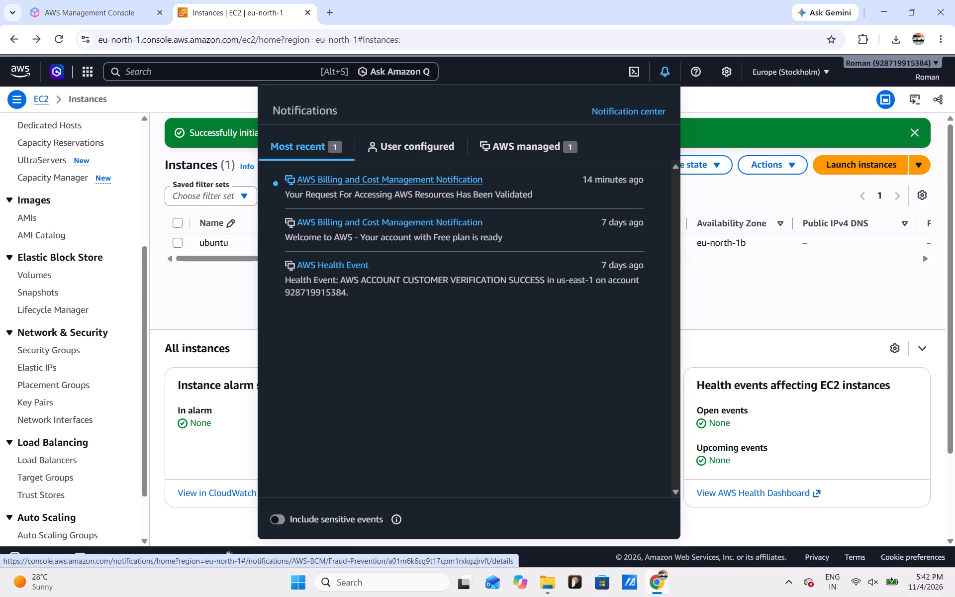
pyautogui.click(511, 151)
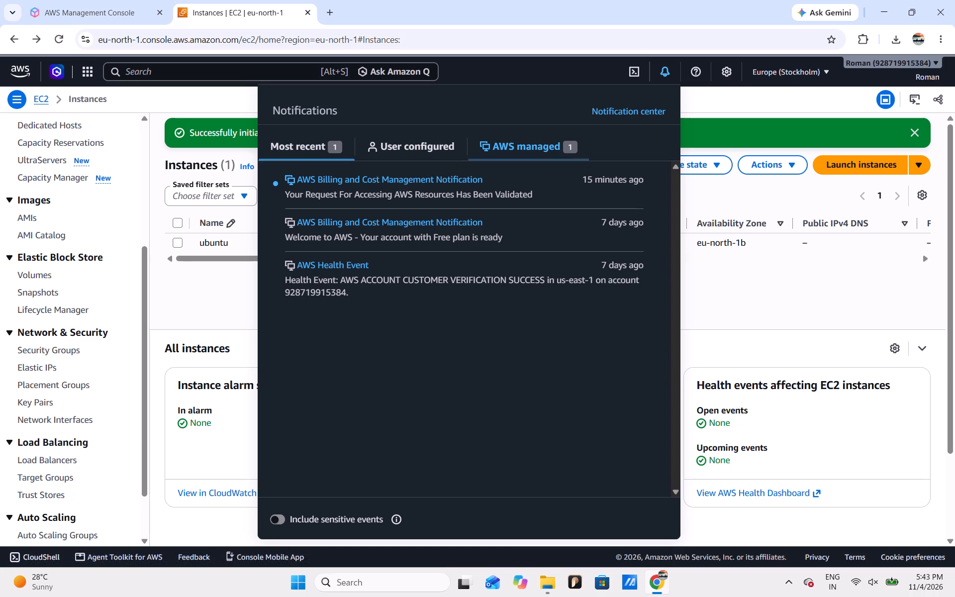
pyautogui.click(411, 147)
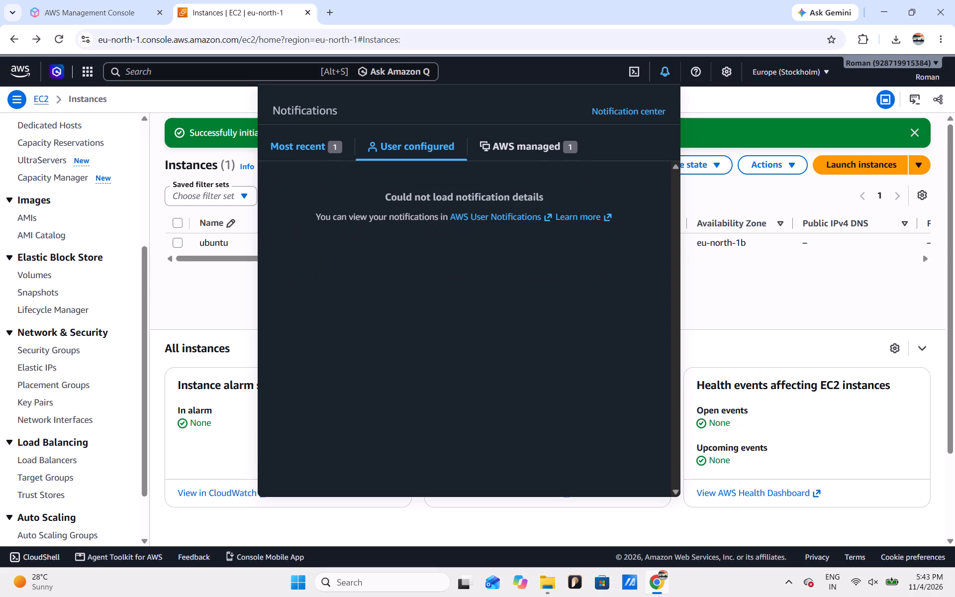
pyautogui.click(313, 149)
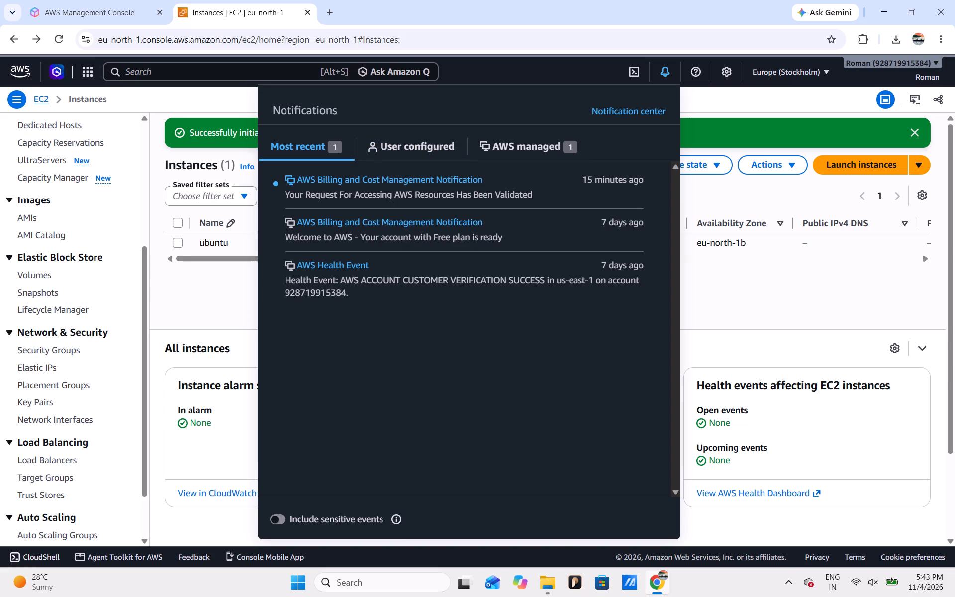
# Open the newest AWS Billing and Cost Management Notification, read its details, and return to the EC2 Instances list.
pyautogui.click(391, 186)
pyautogui.click(401, 177)
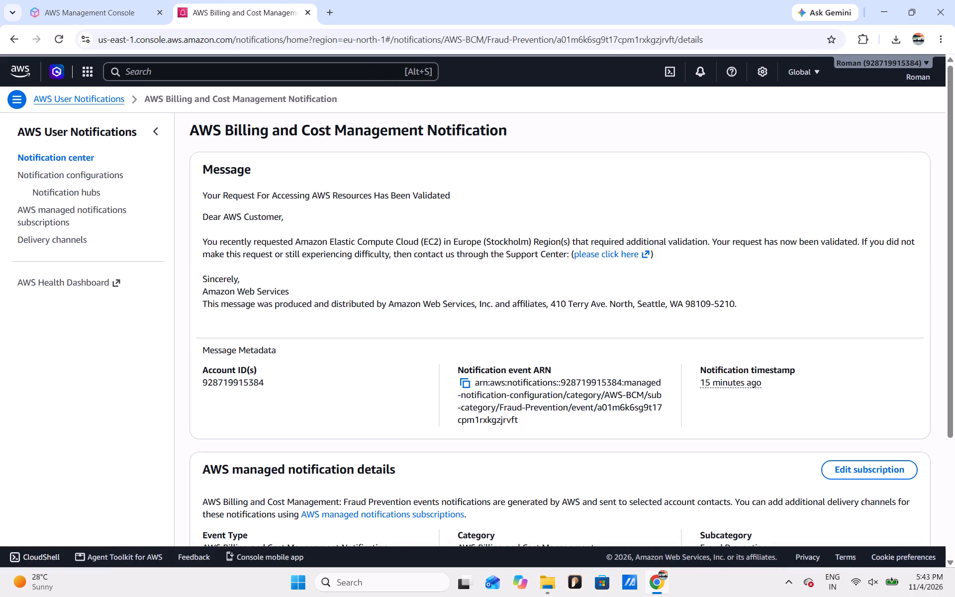
pyautogui.scroll(-4, 468, 329)
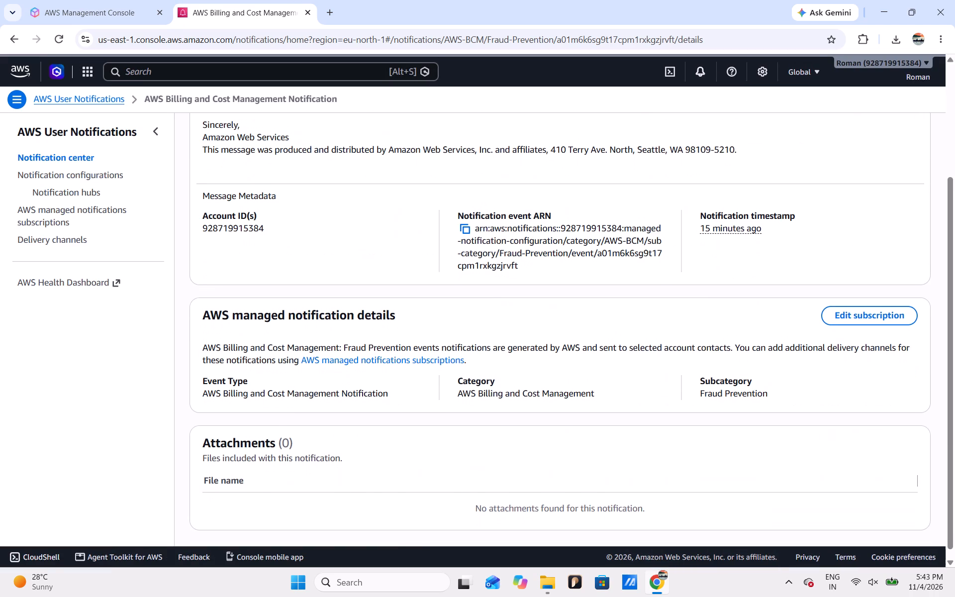
pyautogui.hscroll(7, 468, 329)
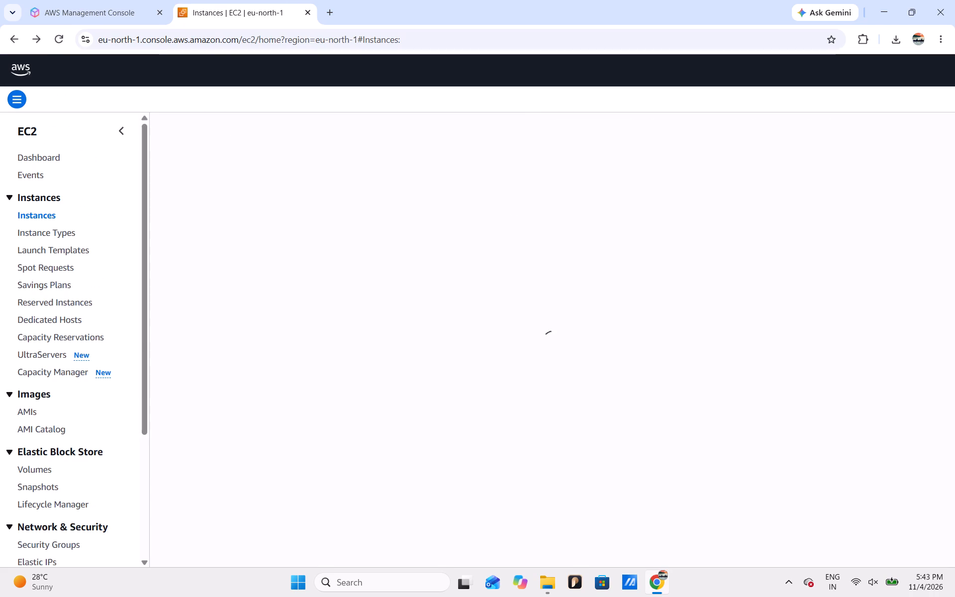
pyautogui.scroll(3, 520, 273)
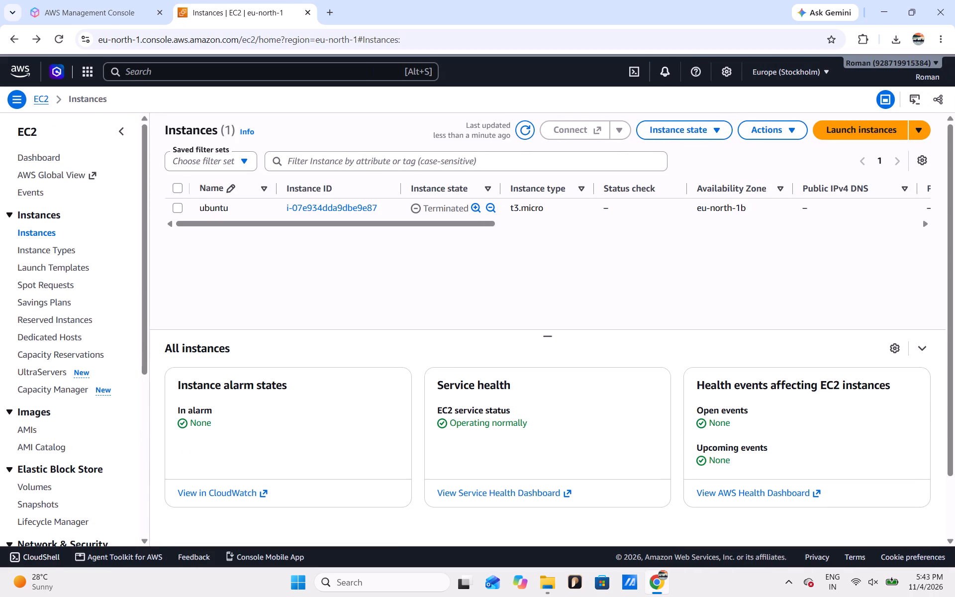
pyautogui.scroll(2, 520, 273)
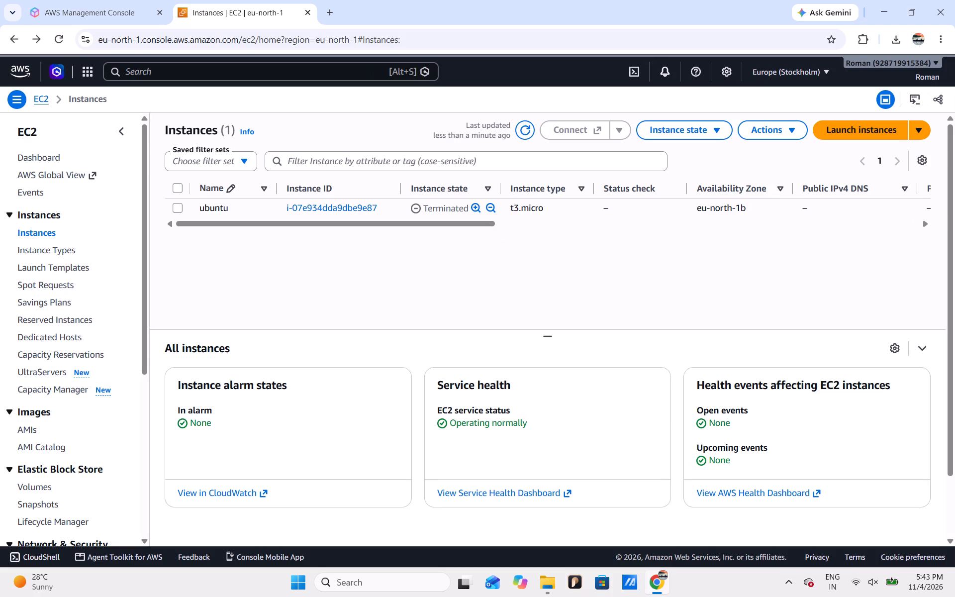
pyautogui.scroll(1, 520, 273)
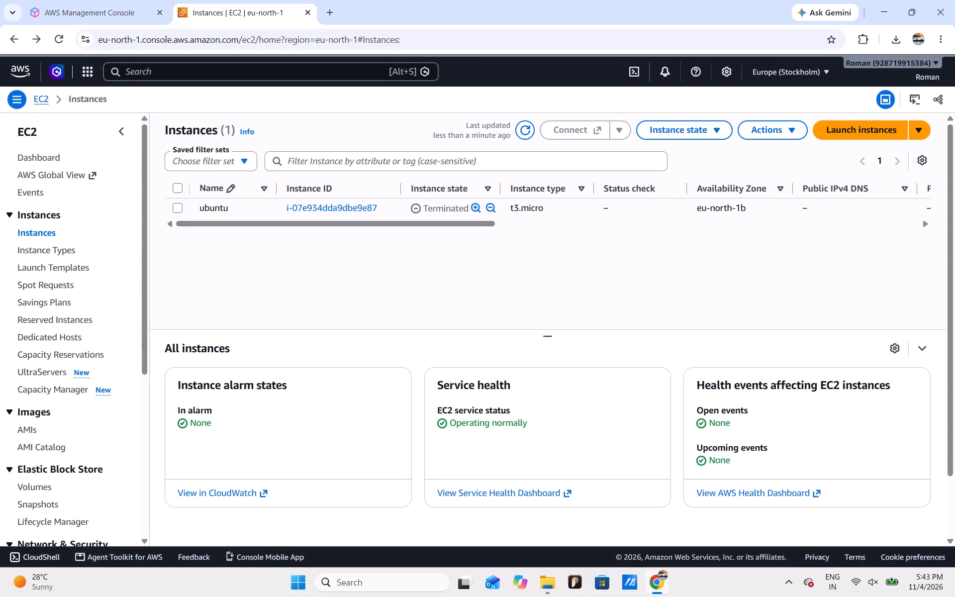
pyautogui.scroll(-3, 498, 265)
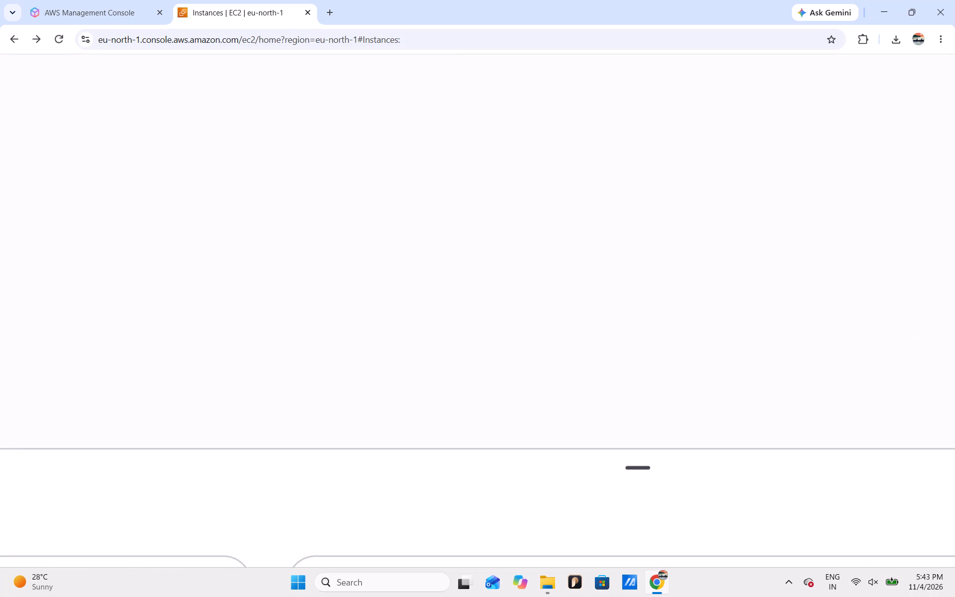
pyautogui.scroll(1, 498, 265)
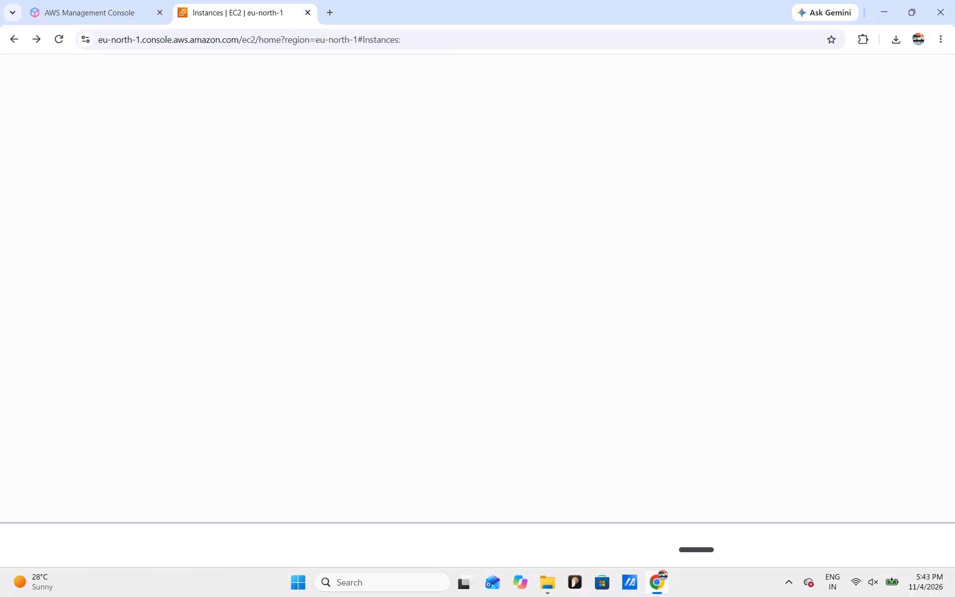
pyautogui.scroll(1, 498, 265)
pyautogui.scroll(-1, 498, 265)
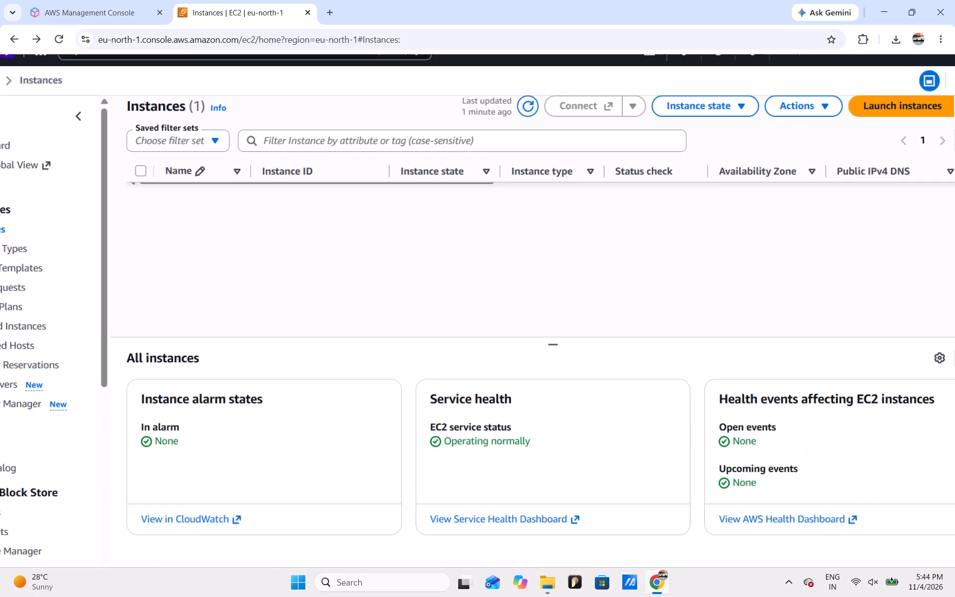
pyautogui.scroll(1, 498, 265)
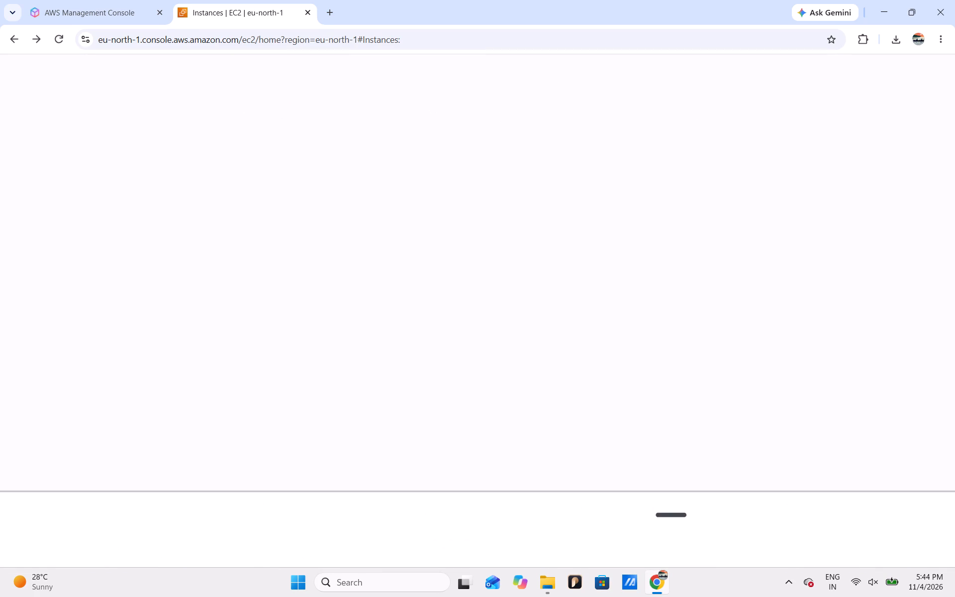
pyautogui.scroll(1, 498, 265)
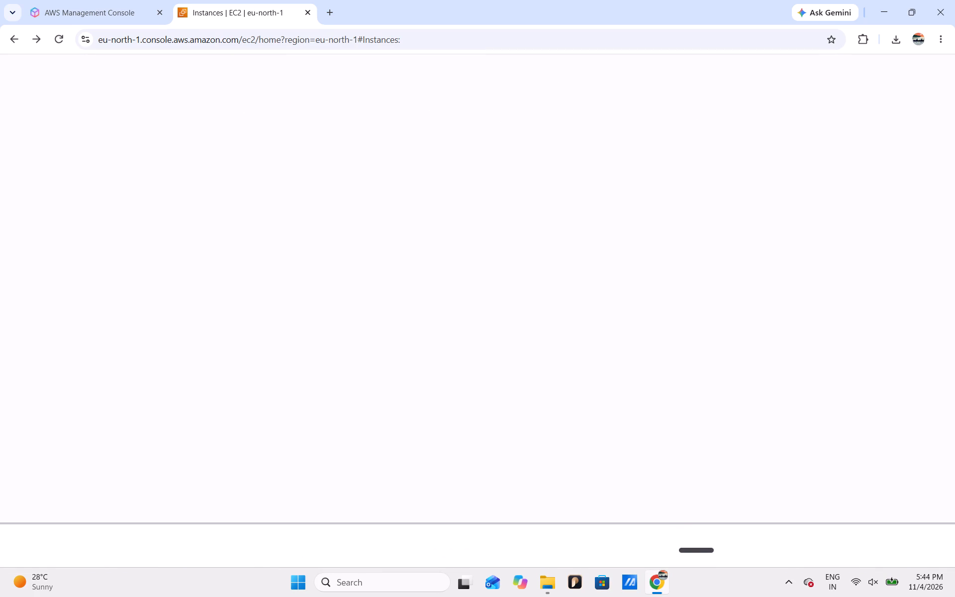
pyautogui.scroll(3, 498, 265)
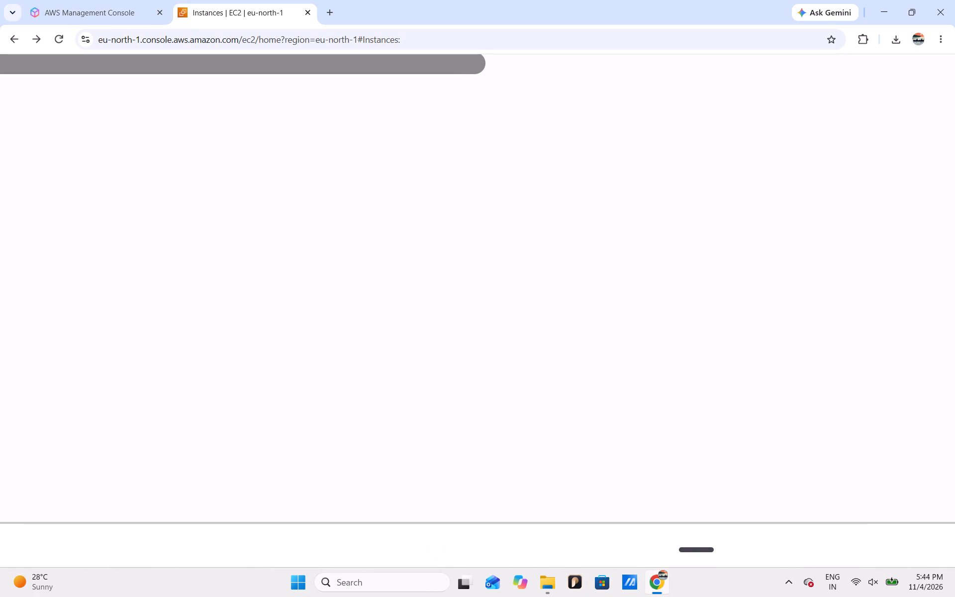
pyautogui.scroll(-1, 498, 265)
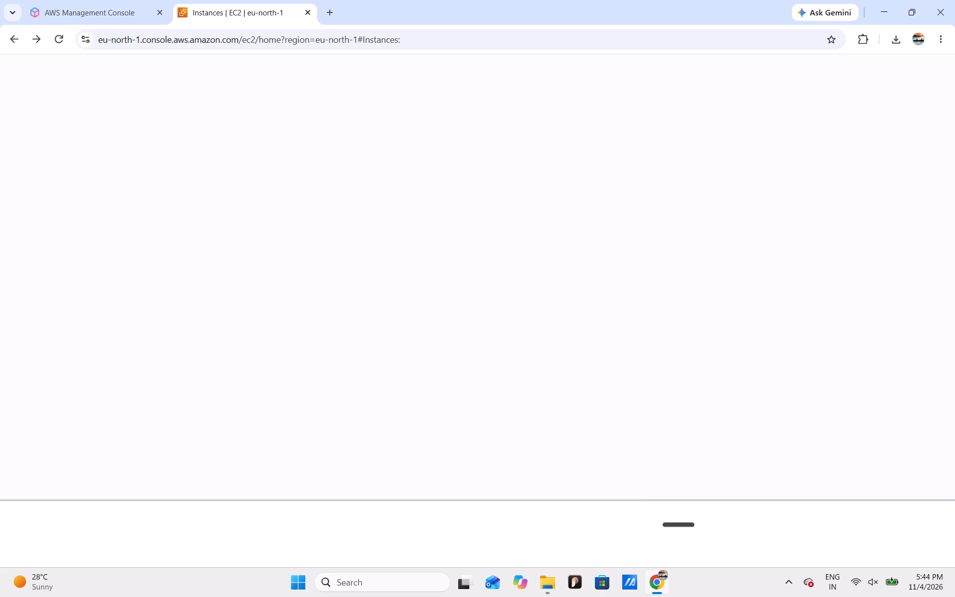
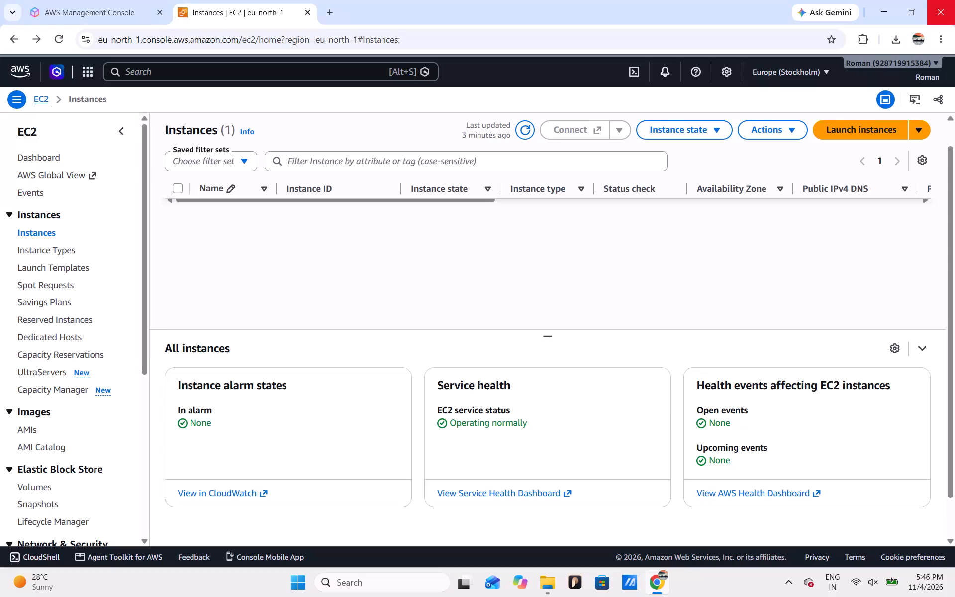
# Sign out of the AWS account and close the browser window.
pyautogui.click(891, 59)
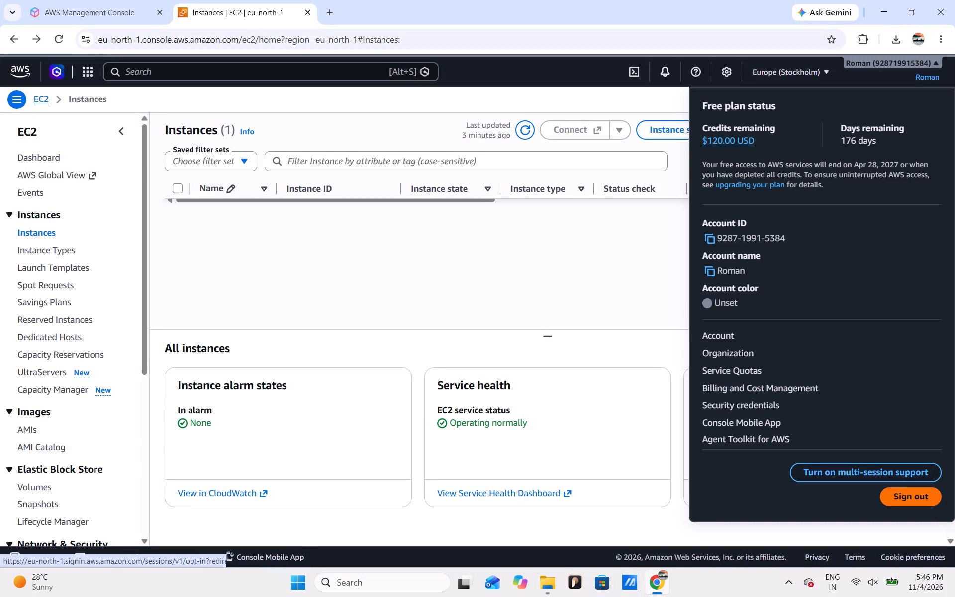
pyautogui.click(895, 497)
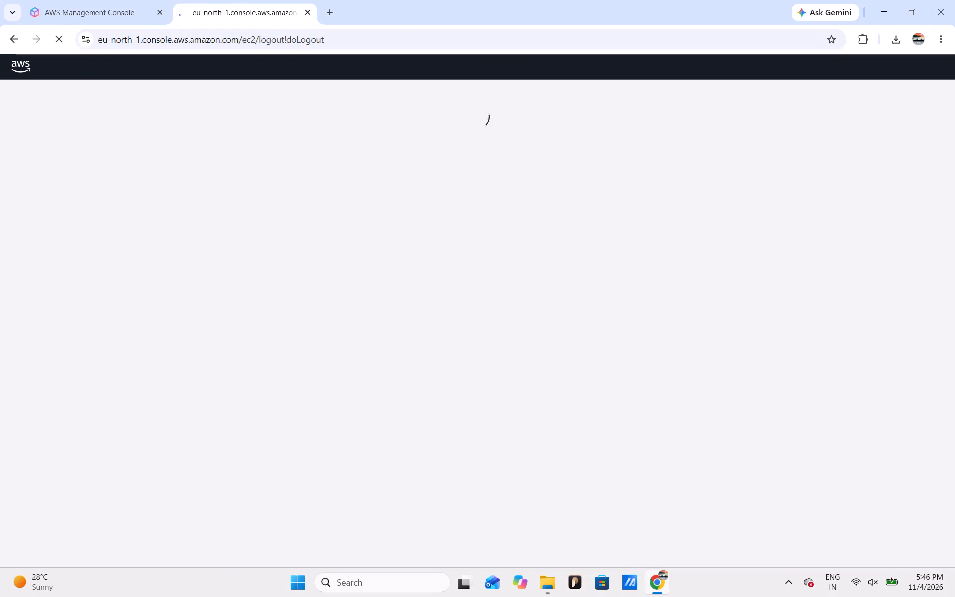
pyautogui.click(954, 0)
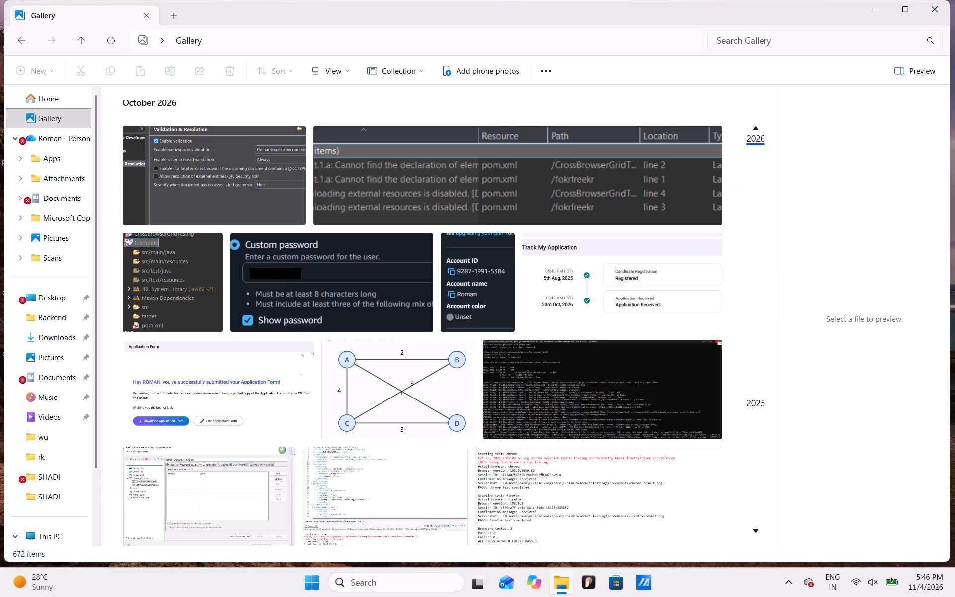